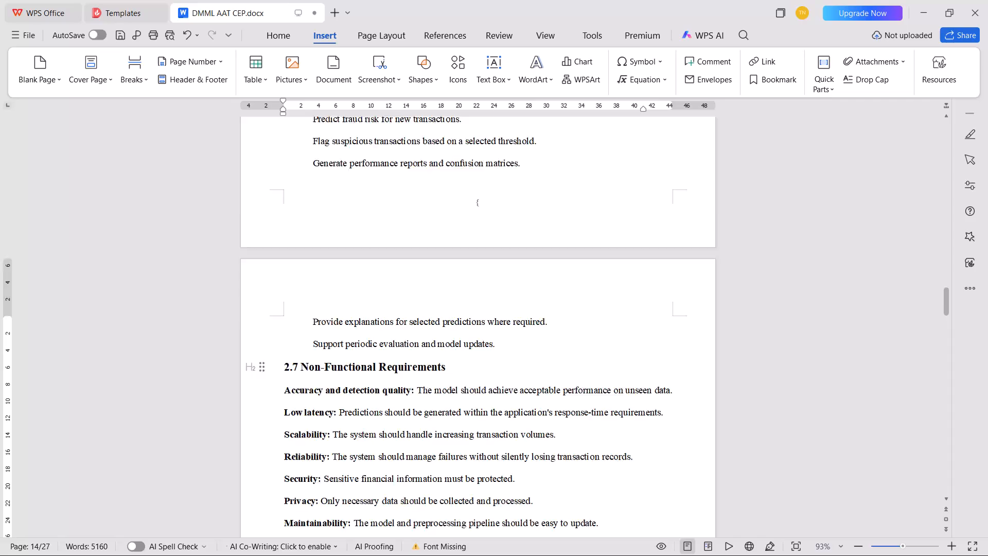
Left-align the heading "2.8 Engineering Constraints", keeping the Maintainability sentence above it intact.
{"action": "scroll", "coordinate": [398, 469], "scroll_direction": "down", "scroll_amount": 5}
{"action": "left_click", "coordinate": [372, 286]}
{"action": "key", "text": "BackSpace"}
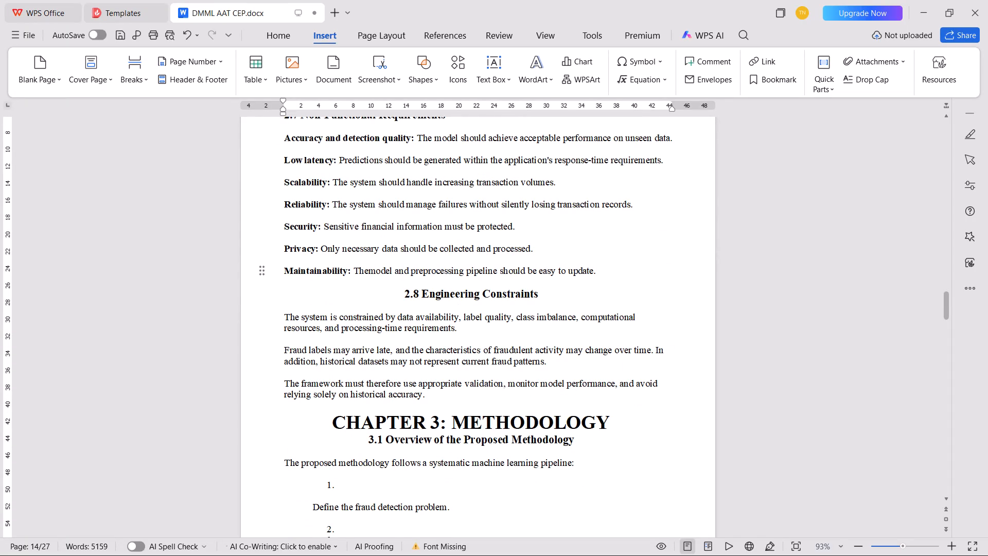
{"action": "key", "text": "space"}
{"action": "left_click", "coordinate": [368, 289]}
{"action": "key", "text": "BackSpace"}
{"action": "key", "text": "BackSpace"}
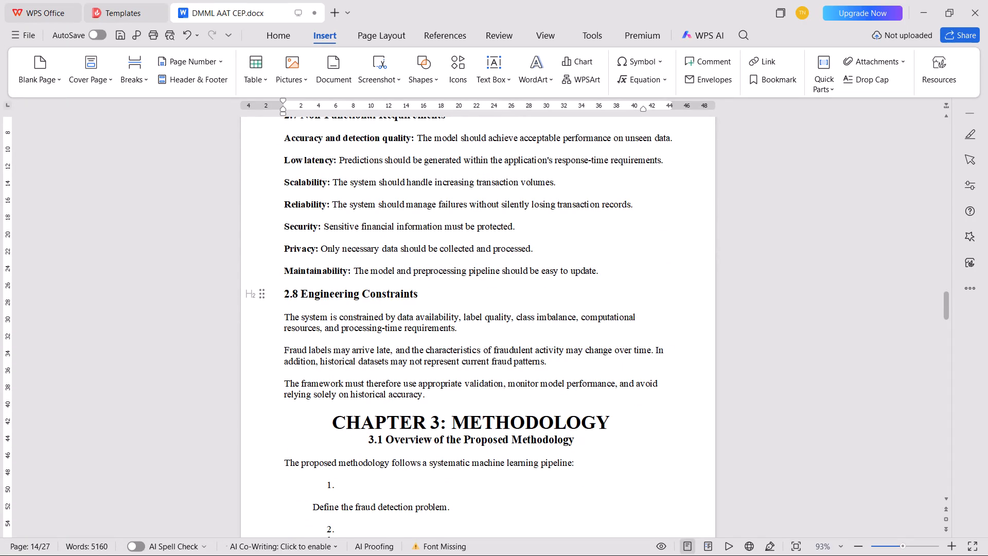
Insert a vertical blank page after the last paragraph of section 2.8 and remove the surplus break, starting Chapter 3 on its own page.
{"action": "left_click", "coordinate": [448, 401]}
{"action": "left_click", "coordinate": [43, 82]}
{"action": "left_click", "coordinate": [55, 111]}
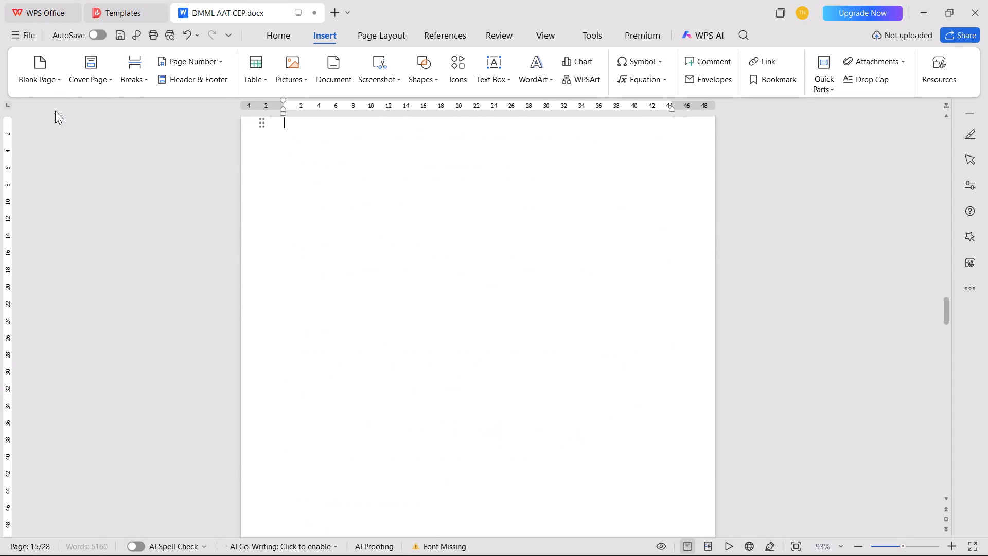
{"action": "key", "text": "Right"}
{"action": "key", "text": "BackSpace"}
{"action": "scroll", "coordinate": [130, 172], "scroll_direction": "up", "scroll_amount": 2}
{"action": "scroll", "coordinate": [132, 181], "scroll_direction": "down", "scroll_amount": 3}
{"action": "scroll", "coordinate": [134, 183], "scroll_direction": "up", "scroll_amount": 1}
{"action": "scroll", "coordinate": [134, 185], "scroll_direction": "down", "scroll_amount": 4}
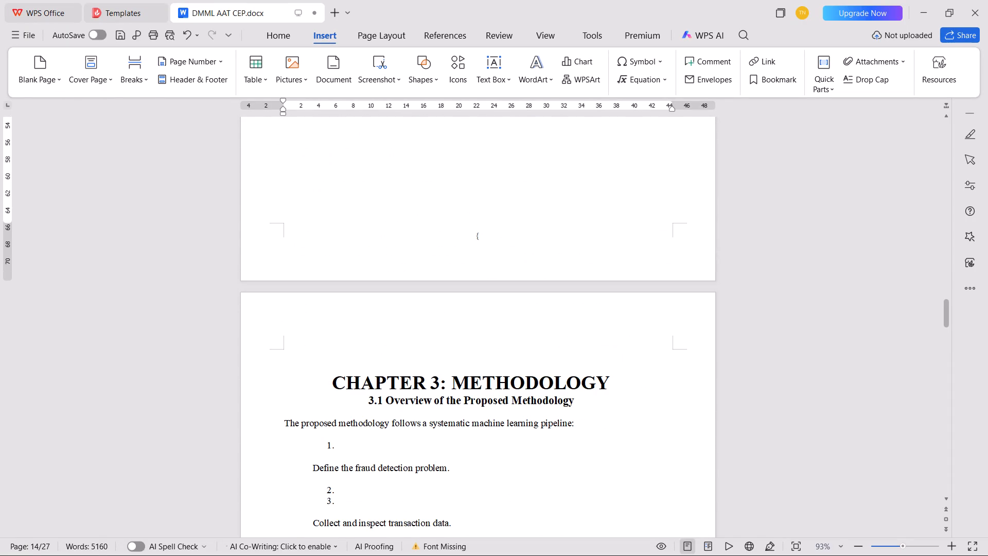
Left-align the Chapter 3 heading at the top of its page and split it into "CHAPTER 3" and "METHODOLOGY" lines, dropping the colon.
{"action": "left_click", "coordinate": [295, 375]}
{"action": "key", "text": "BackSpace"}
{"action": "key", "text": "BackSpace"}
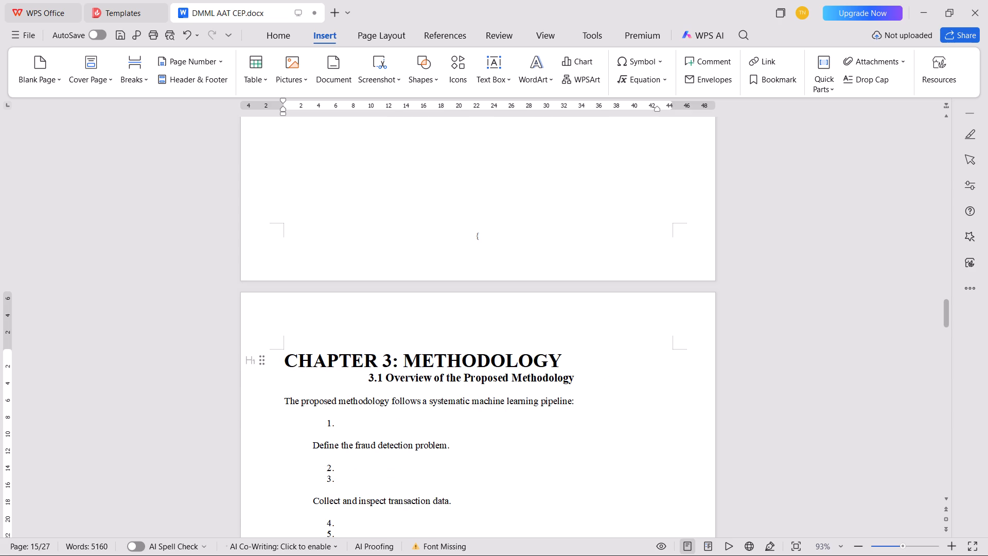
{"action": "left_click", "coordinate": [405, 364]}
{"action": "key", "text": "BackSpace"}
{"action": "key", "text": "BackSpace"}
{"action": "key", "text": "Return"}
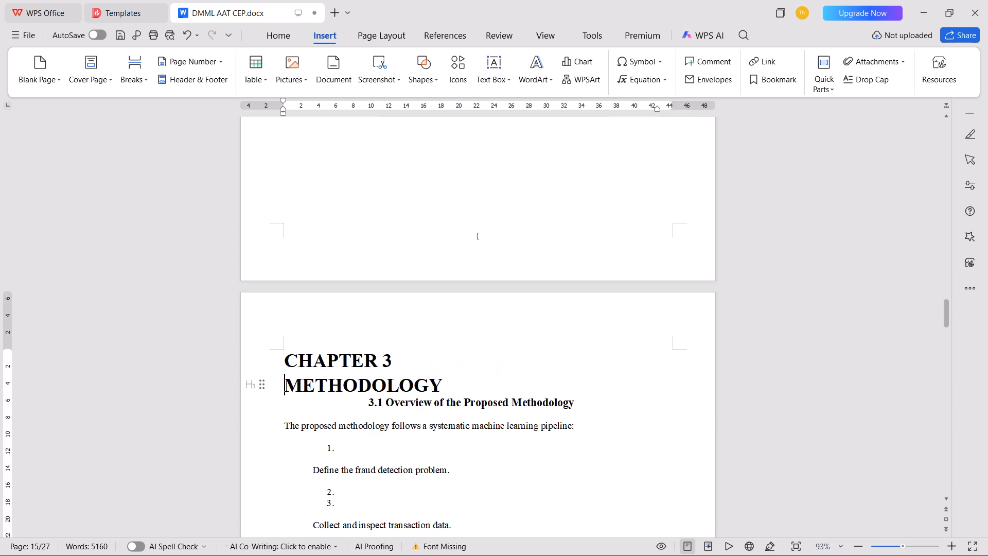
Left-align the heading "3.1 Overview of the Proposed Methodology", keeping it on its own line below METHODOLOGY.
{"action": "left_click", "coordinate": [363, 399]}
{"action": "key", "text": "BackSpace"}
{"action": "key", "text": "BackSpace"}
{"action": "key", "text": "BackSpace"}
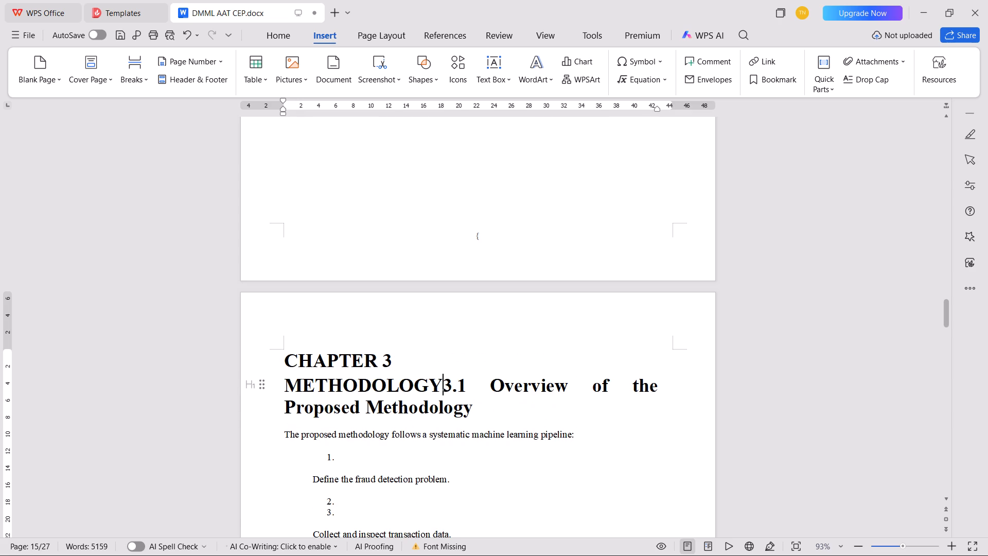
{"action": "key", "text": "ctrl+z"}
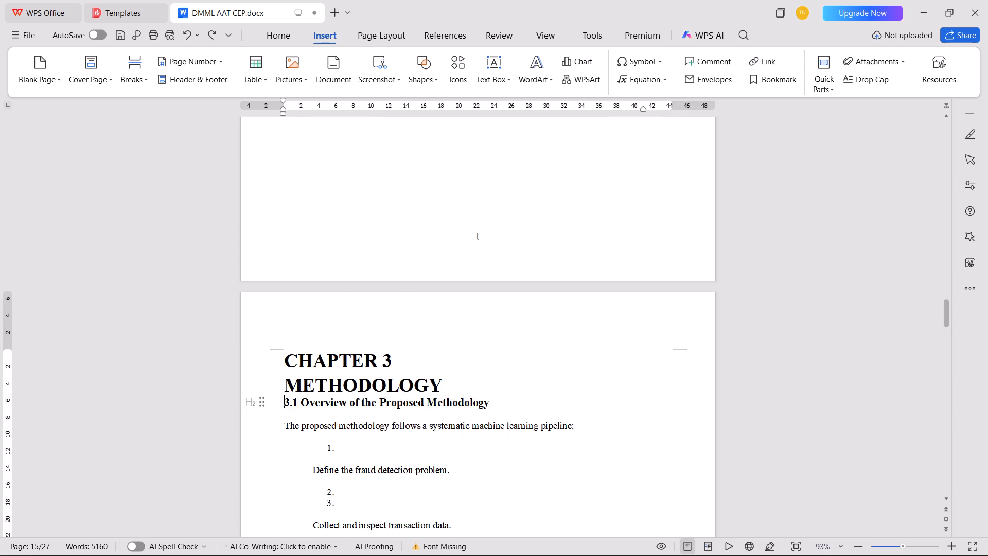
Delete the empty numbered items before and after "Define the fraud detection problem." in section 3.1.
{"action": "scroll", "coordinate": [369, 395], "scroll_direction": "down", "scroll_amount": 5}
{"action": "left_click", "coordinate": [348, 241]}
{"action": "key", "text": "BackSpace"}
{"action": "key", "text": "BackSpace"}
{"action": "key", "text": "BackSpace"}
{"action": "left_click", "coordinate": [366, 266]}
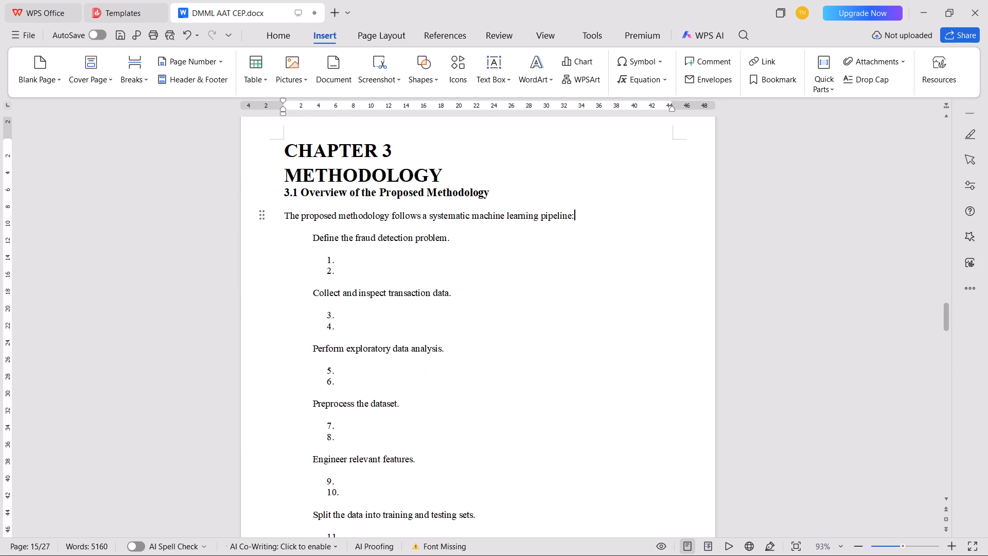
{"action": "key", "text": "BackSpace"}
{"action": "key", "text": "BackSpace"}
{"action": "key", "text": "BackSpace"}
{"action": "key", "text": "BackSpace"}
Delete the empty numbered items before and after "Perform exploratory data analysis." in section 3.1.
{"action": "left_click", "coordinate": [360, 292]}
{"action": "key", "text": "BackSpace"}
{"action": "key", "text": "BackSpace"}
{"action": "key", "text": "BackSpace"}
{"action": "key", "text": "BackSpace"}
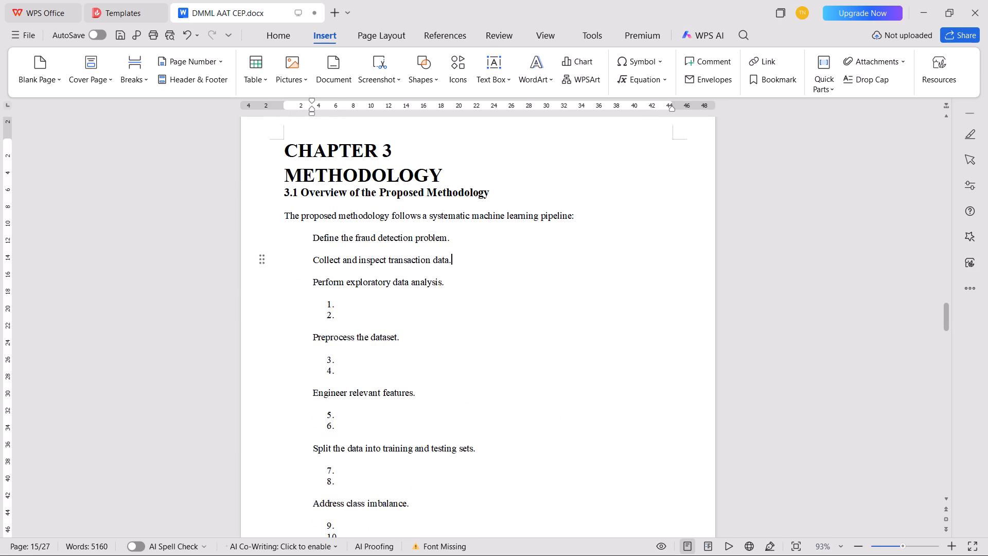
{"action": "left_click", "coordinate": [367, 319]}
{"action": "key", "text": "BackSpace"}
{"action": "key", "text": "BackSpace"}
{"action": "key", "text": "BackSpace"}
{"action": "key", "text": "BackSpace"}
Delete the empty numbered items before and after "Engineer relevant features." in section 3.1.
{"action": "left_click", "coordinate": [369, 338]}
{"action": "key", "text": "BackSpace"}
{"action": "key", "text": "BackSpace"}
{"action": "key", "text": "BackSpace"}
{"action": "key", "text": "BackSpace"}
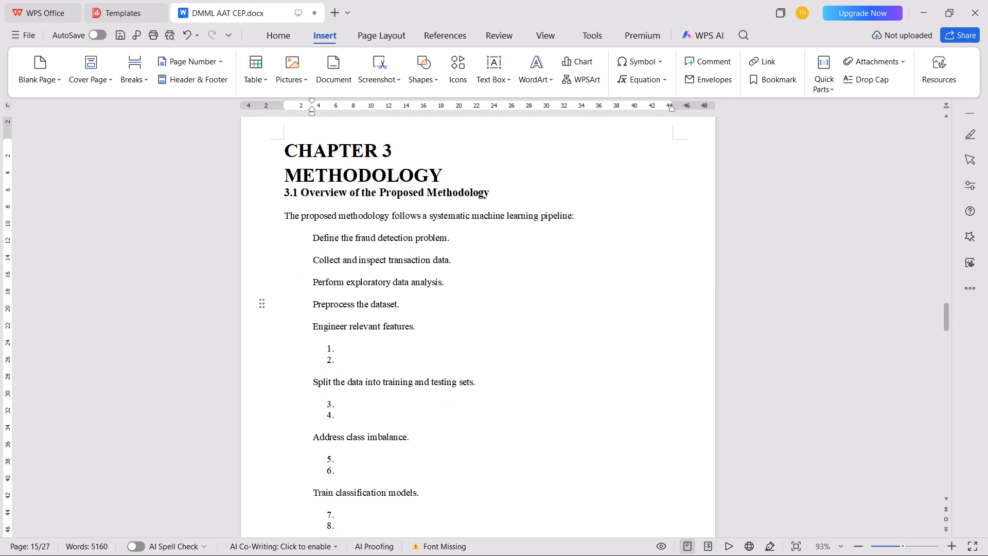
{"action": "left_click", "coordinate": [368, 372]}
{"action": "key", "text": "BackSpace"}
{"action": "key", "text": "BackSpace"}
{"action": "key", "text": "BackSpace"}
{"action": "key", "text": "BackSpace"}
Delete the empty numbered items before and after "Address class imbalance." in section 3.1.
{"action": "left_click", "coordinate": [366, 385]}
{"action": "key", "text": "BackSpace"}
{"action": "key", "text": "BackSpace"}
{"action": "key", "text": "BackSpace"}
{"action": "key", "text": "BackSpace"}
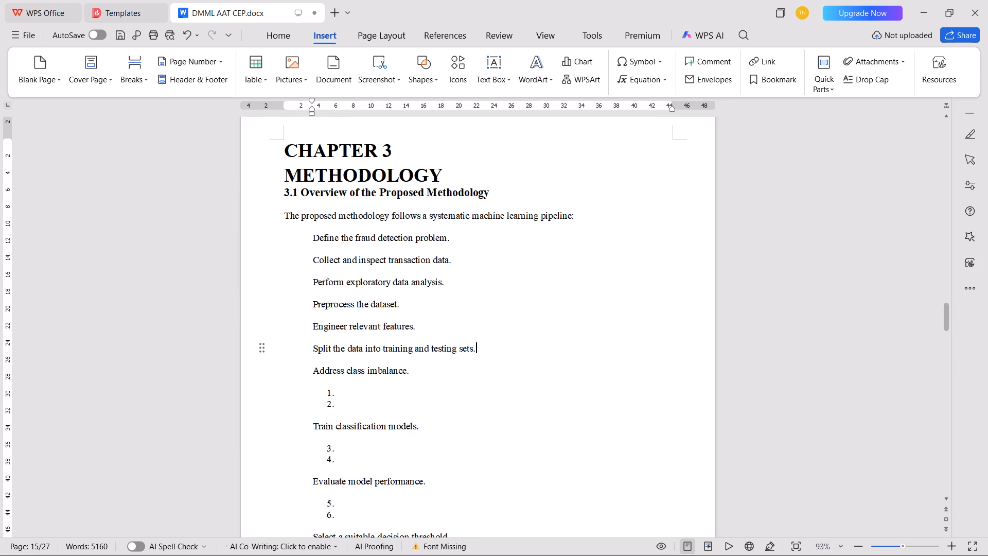
{"action": "left_click", "coordinate": [366, 418]}
{"action": "key", "text": "BackSpace"}
{"action": "key", "text": "BackSpace"}
{"action": "key", "text": "BackSpace"}
{"action": "key", "text": "BackSpace"}
Delete the empty numbered items before and after "Evaluate model performance." in section 3.1.
{"action": "left_click", "coordinate": [360, 436]}
{"action": "key", "text": "BackSpace"}
{"action": "key", "text": "BackSpace"}
{"action": "key", "text": "BackSpace"}
{"action": "key", "text": "BackSpace"}
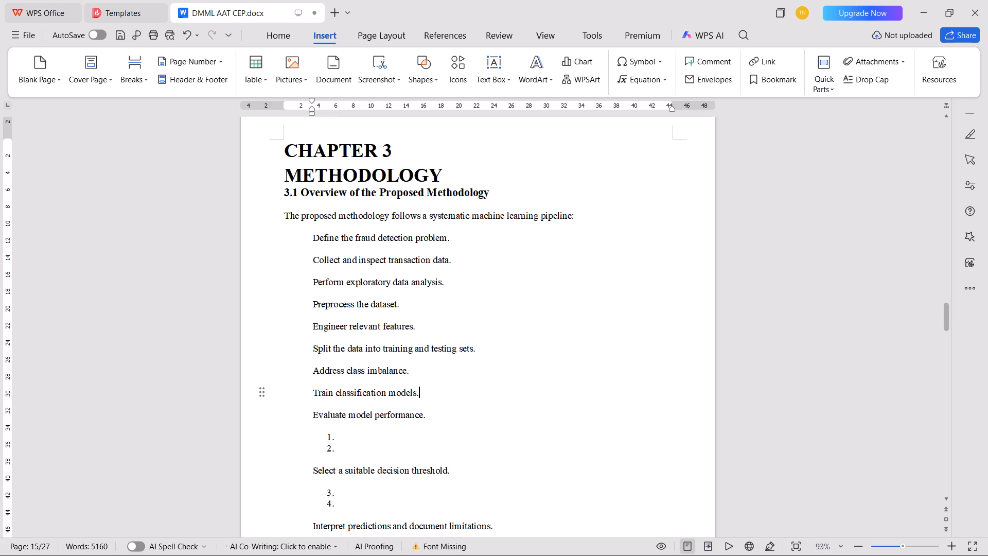
{"action": "left_click", "coordinate": [352, 456]}
{"action": "key", "text": "BackSpace"}
{"action": "key", "text": "BackSpace"}
{"action": "key", "text": "BackSpace"}
{"action": "key", "text": "BackSpace"}
Delete the empty numbered items before and after "Interpret predictions and document limitations." at the end of the section 3.1 list.
{"action": "scroll", "coordinate": [347, 386], "scroll_direction": "down", "scroll_amount": 4}
{"action": "left_click", "coordinate": [345, 299]}
{"action": "key", "text": "BackSpace"}
{"action": "key", "text": "BackSpace"}
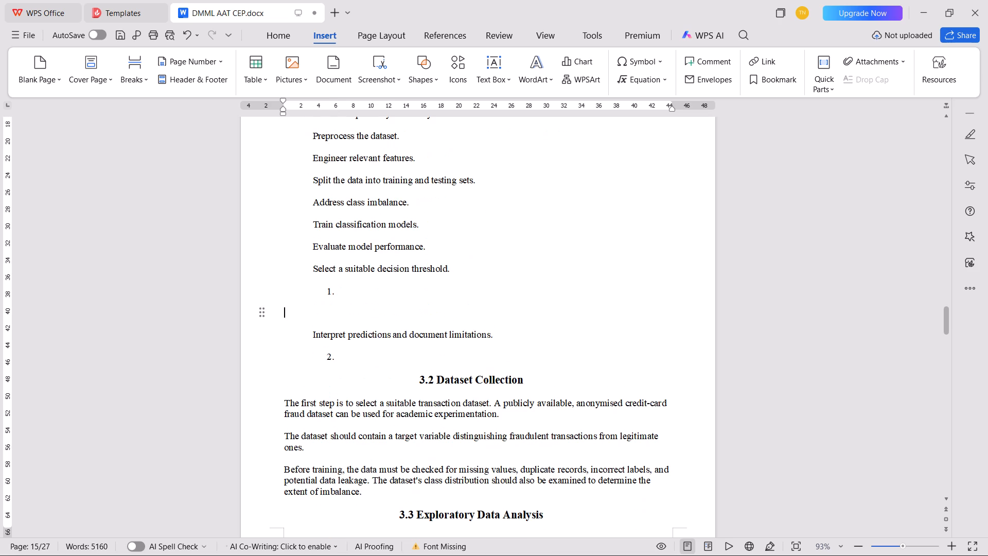
{"action": "key", "text": "BackSpace"}
{"action": "key", "text": "BackSpace"}
{"action": "left_click", "coordinate": [356, 338]}
{"action": "left_click", "coordinate": [357, 308]}
{"action": "key", "text": "BackSpace"}
{"action": "key", "text": "BackSpace"}
{"action": "key", "text": "BackSpace"}
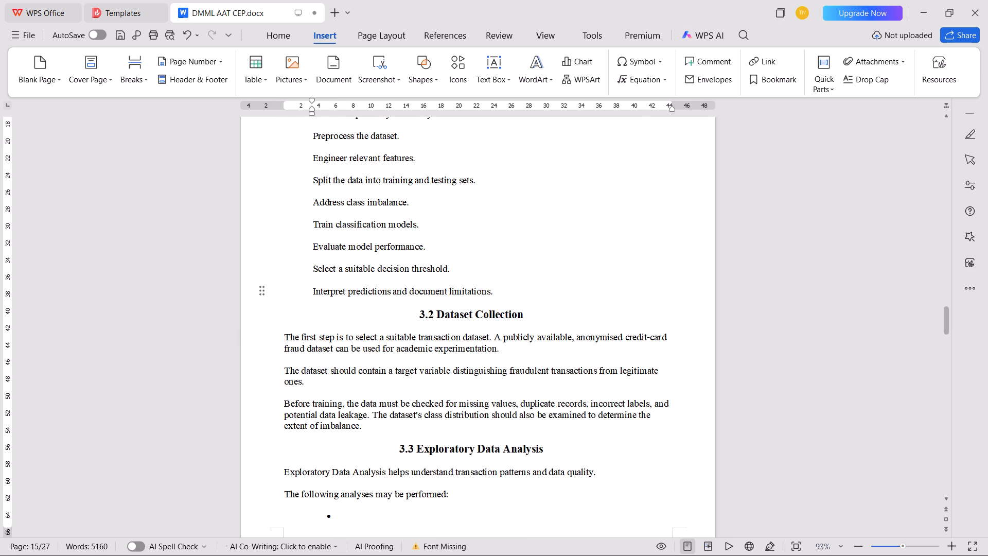
Left-align the headings "3.2 Dataset Collection" and "3.3 Exploratory Data Analysis", keeping each on its own line.
{"action": "left_click", "coordinate": [375, 312]}
{"action": "key", "text": "BackSpace"}
{"action": "key", "text": "BackSpace"}
{"action": "left_click", "coordinate": [383, 445]}
{"action": "key", "text": "BackSpace"}
{"action": "key", "text": "BackSpace"}
{"action": "scroll", "coordinate": [407, 338], "scroll_direction": "down", "scroll_amount": 4}
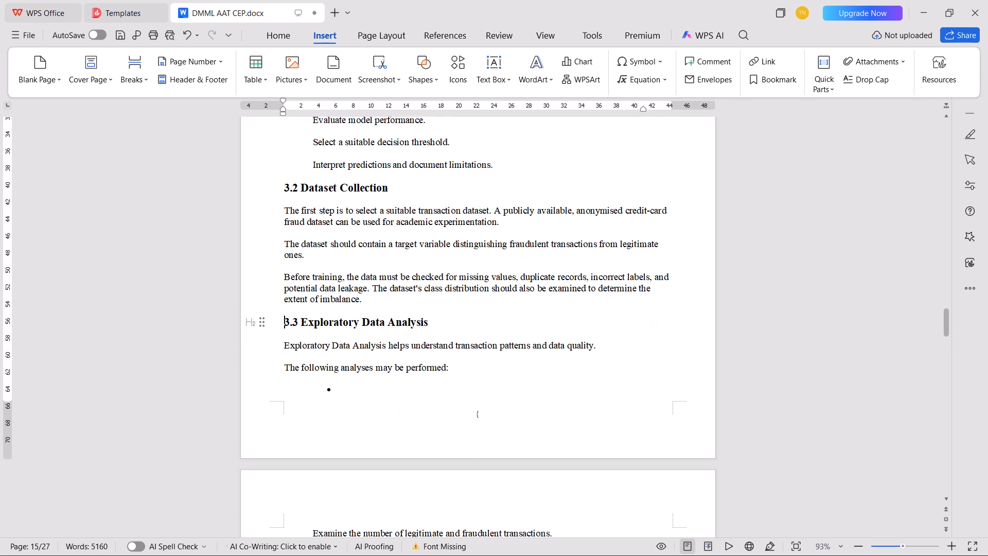
{"action": "key", "text": "BackSpace"}
{"action": "key", "text": "BackSpace"}
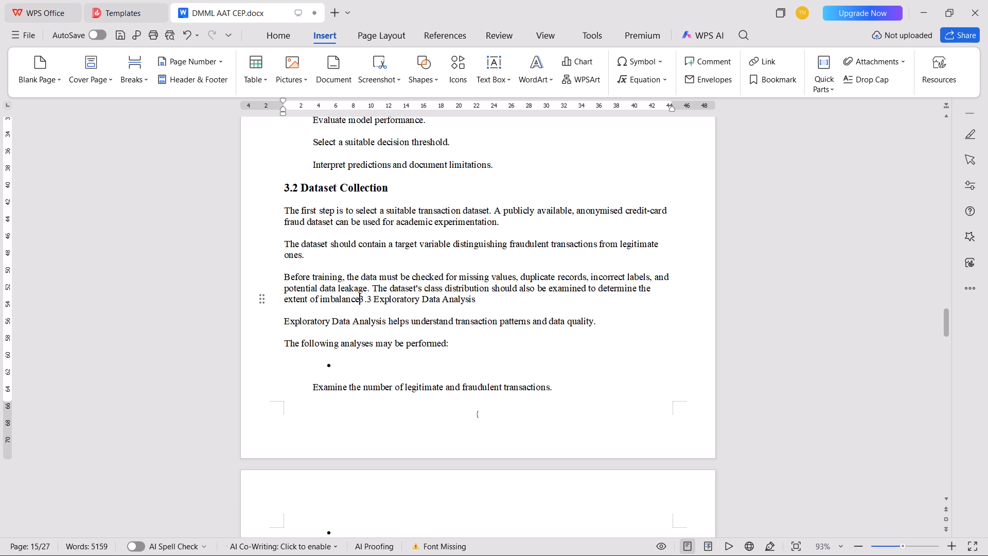
{"action": "key", "text": "ctrl+z"}
Delete the empty bullets before and after "Examine the number of legitimate and fraudulent transactions." in section 3.3.
{"action": "left_click", "coordinate": [351, 400]}
{"action": "key", "text": "BackSpace"}
{"action": "key", "text": "BackSpace"}
{"action": "key", "text": "BackSpace"}
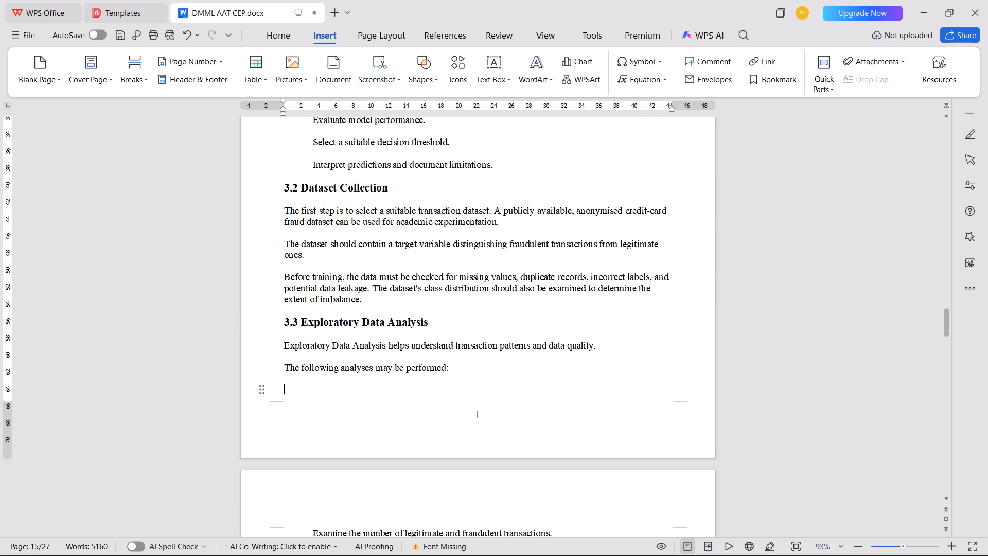
{"action": "scroll", "coordinate": [350, 386], "scroll_direction": "down", "scroll_amount": 5}
{"action": "left_click", "coordinate": [348, 431]}
{"action": "key", "text": "BackSpace"}
{"action": "key", "text": "BackSpace"}
{"action": "key", "text": "BackSpace"}
{"action": "key", "text": "BackSpace"}
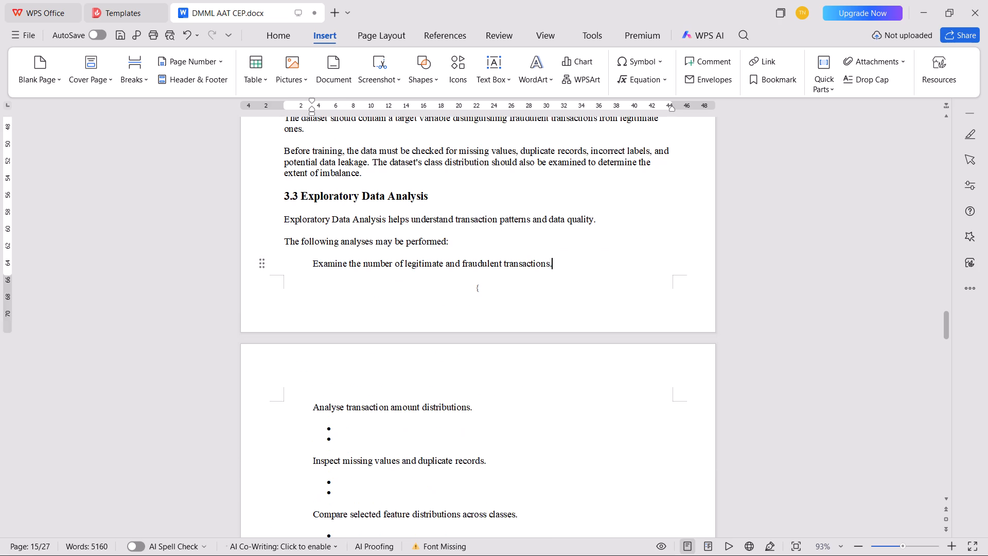
Delete the empty bullets before and after "Inspect missing values and duplicate records." in section 3.3.
{"action": "left_click", "coordinate": [354, 449]}
{"action": "key", "text": "BackSpace"}
{"action": "key", "text": "BackSpace"}
{"action": "key", "text": "BackSpace"}
{"action": "key", "text": "BackSpace"}
{"action": "left_click", "coordinate": [355, 465]}
{"action": "key", "text": "BackSpace"}
{"action": "key", "text": "BackSpace"}
{"action": "key", "text": "BackSpace"}
{"action": "key", "text": "BackSpace"}
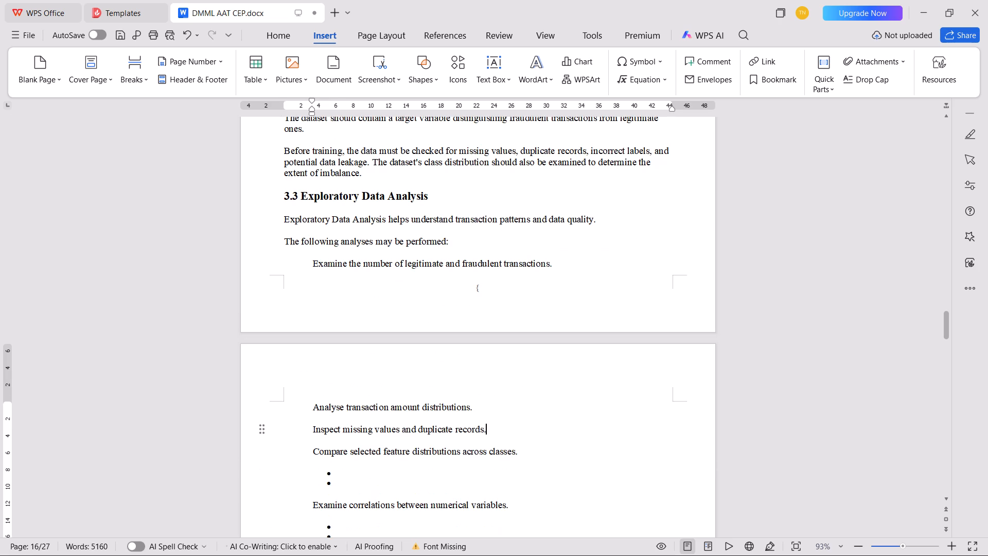
Delete the remaining empty bullets in section 3.3, from "Compare selected feature distributions across classes." through "Identify unusual observations and potential leakage.".
{"action": "left_click", "coordinate": [365, 494]}
{"action": "key", "text": "BackSpace"}
{"action": "key", "text": "BackSpace"}
{"action": "key", "text": "BackSpace"}
{"action": "key", "text": "BackSpace"}
{"action": "scroll", "coordinate": [361, 433], "scroll_direction": "down", "scroll_amount": 7}
{"action": "left_click", "coordinate": [341, 216]}
{"action": "key", "text": "BackSpace"}
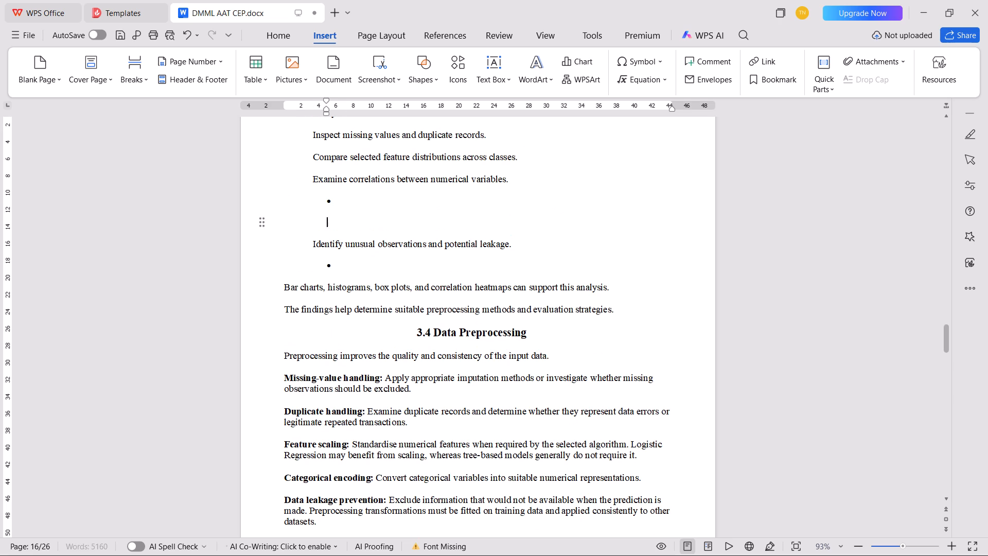
{"action": "key", "text": "BackSpace"}
{"action": "key", "text": "BackSpace"}
{"action": "key", "text": "BackSpace"}
{"action": "left_click", "coordinate": [352, 226]}
{"action": "key", "text": "BackSpace"}
{"action": "key", "text": "BackSpace"}
{"action": "key", "text": "BackSpace"}
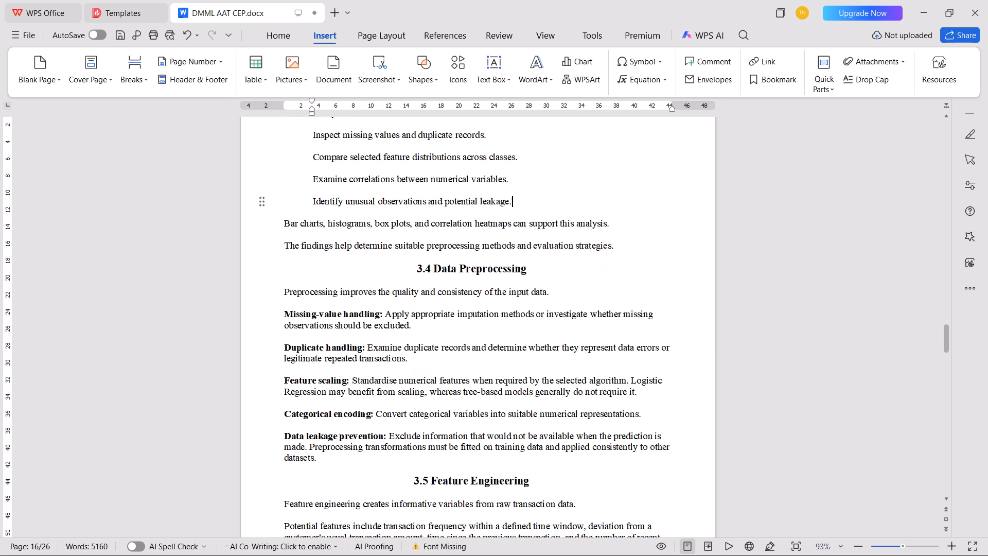
Left-align the heading "3.4 Data Preprocessing", keeping the sentence below it intact.
{"action": "left_click", "coordinate": [369, 275]}
{"action": "key", "text": "BackSpace"}
{"action": "key", "text": "v"}
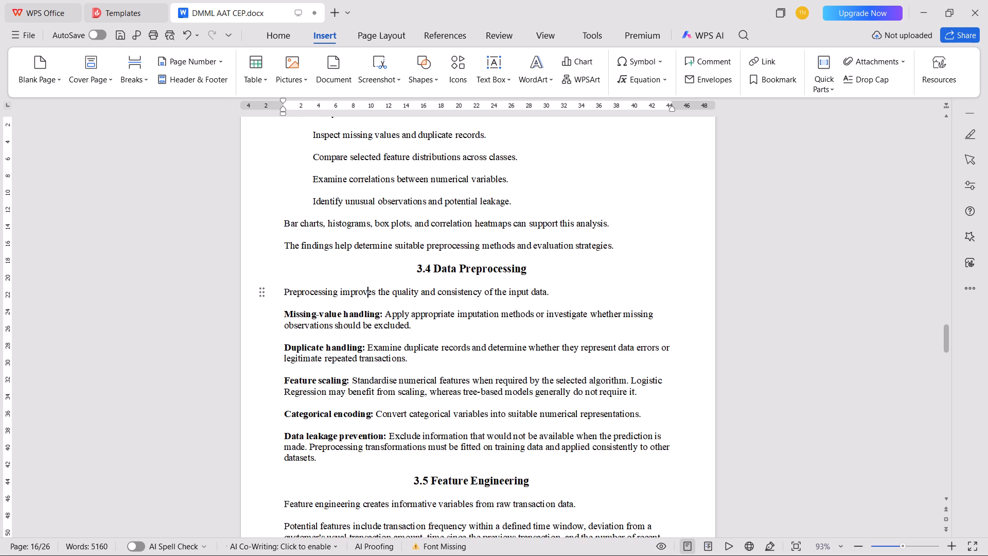
{"action": "left_click", "coordinate": [366, 256]}
{"action": "left_click", "coordinate": [369, 267]}
{"action": "key", "text": "BackSpace"}
{"action": "key", "text": "BackSpace"}
Left-align the headings "3.5 Feature Engineering" and "3.6 Handling Class Imbalance".
{"action": "scroll", "coordinate": [369, 283], "scroll_direction": "down", "scroll_amount": 4}
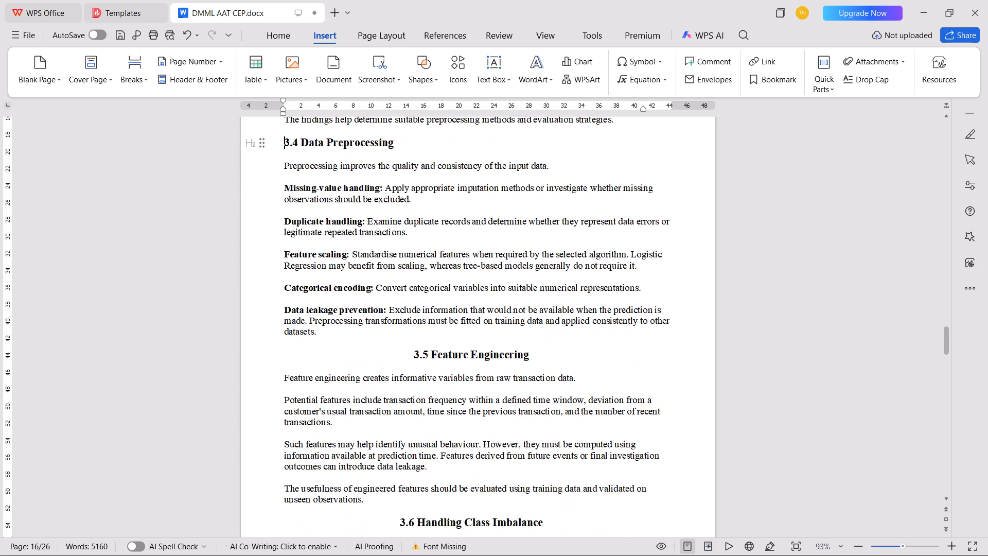
{"action": "left_click", "coordinate": [387, 351]}
{"action": "key", "text": "BackSpace"}
{"action": "key", "text": "BackSpace"}
{"action": "scroll", "coordinate": [387, 351], "scroll_direction": "down", "scroll_amount": 4}
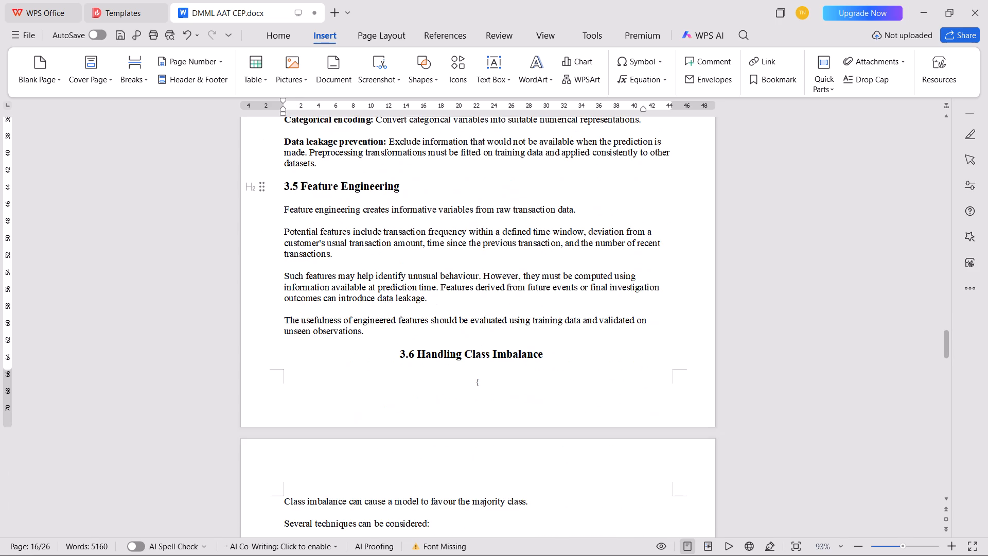
{"action": "left_click", "coordinate": [389, 361]}
{"action": "key", "text": "BackSpace"}
{"action": "key", "text": "BackSpace"}
Left-align the heading "3.7 Dataset Splitting", keeping it on its own line below the section 3.6 text.
{"action": "scroll", "coordinate": [389, 361], "scroll_direction": "down", "scroll_amount": 6}
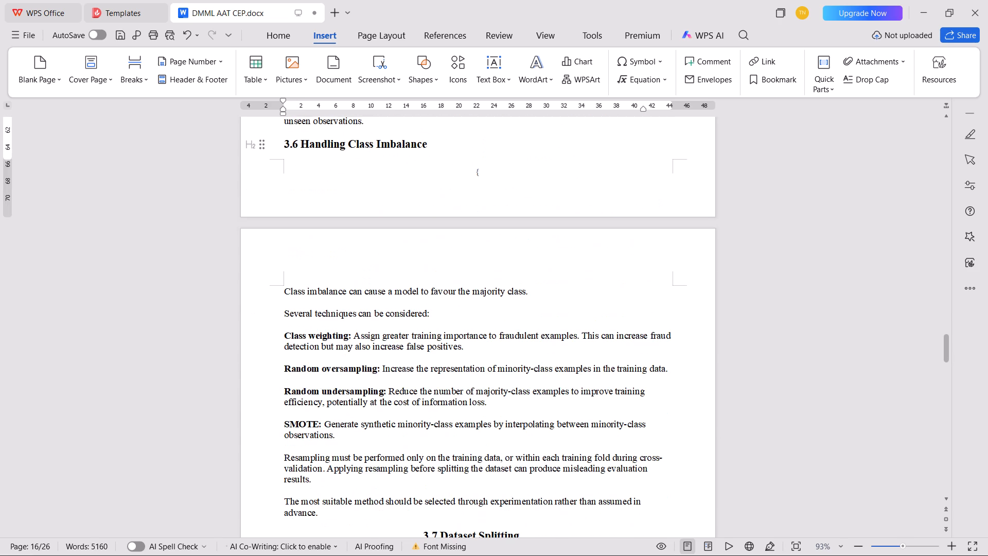
{"action": "scroll", "coordinate": [492, 323], "scroll_direction": "down", "scroll_amount": 6}
{"action": "left_click", "coordinate": [414, 328]}
{"action": "key", "text": "BackSpace"}
{"action": "key", "text": "BackSpace"}
{"action": "key", "text": "BackSpace"}
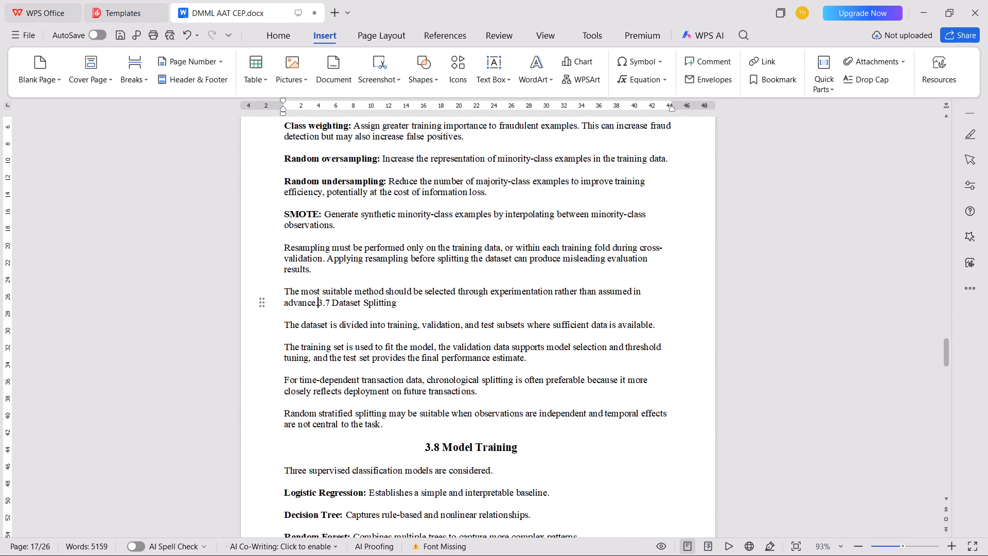
{"action": "key", "text": "ctrl+z"}
{"action": "scroll", "coordinate": [397, 388], "scroll_direction": "down", "scroll_amount": 1}
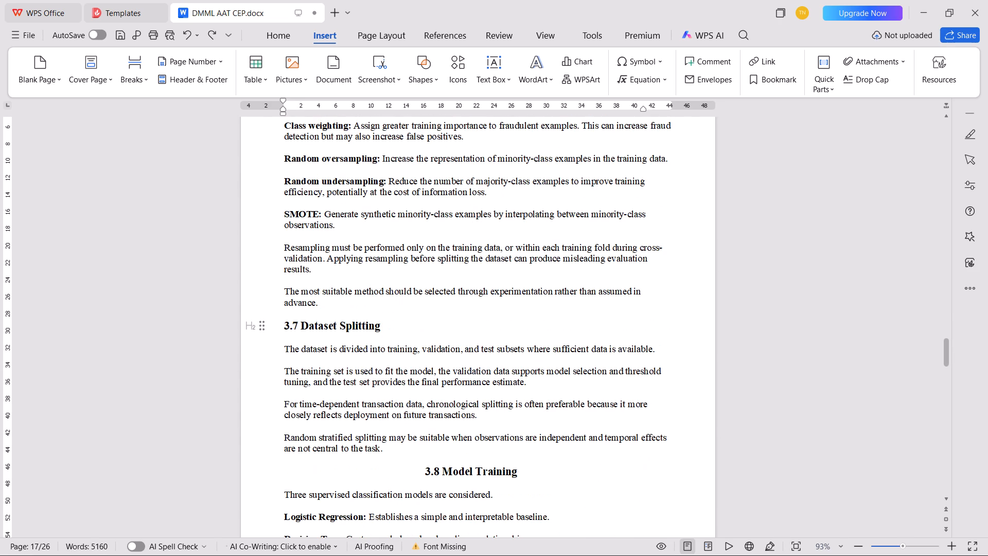
Left-align the headings "3.8 Model Training" and "3.9 Model Evaluation".
{"action": "scroll", "coordinate": [397, 388], "scroll_direction": "down", "scroll_amount": 1}
{"action": "left_click", "coordinate": [354, 375]}
{"action": "left_click", "coordinate": [351, 388]}
{"action": "key", "text": "BackSpace"}
{"action": "key", "text": "BackSpace"}
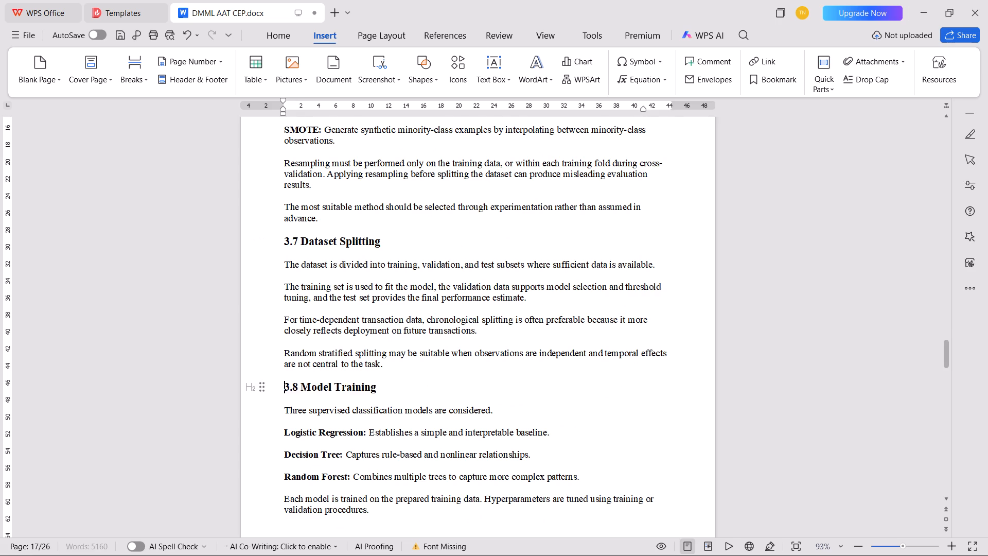
{"action": "scroll", "coordinate": [351, 388], "scroll_direction": "down", "scroll_amount": 11}
{"action": "left_click", "coordinate": [381, 297]}
{"action": "key", "text": "BackSpace"}
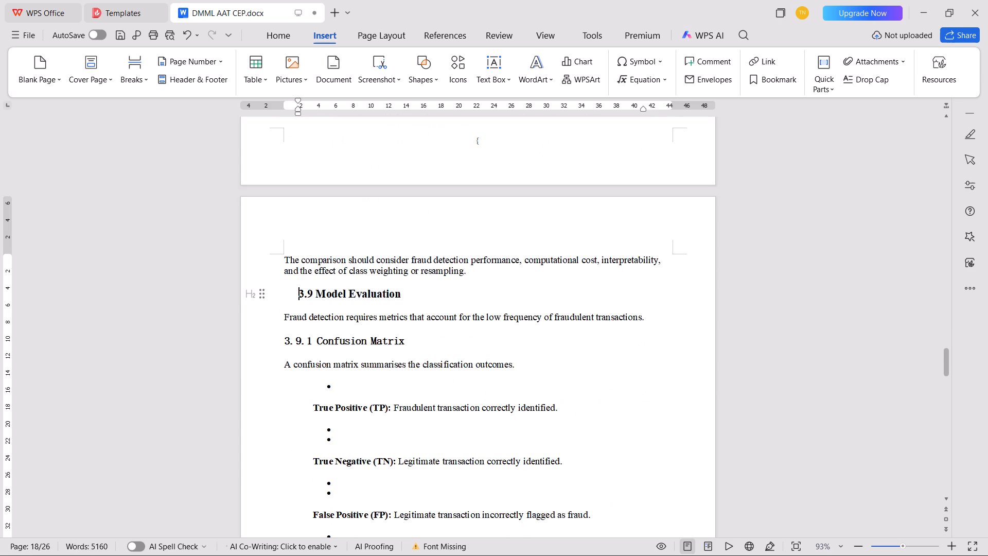
{"action": "key", "text": "BackSpace"}
Delete the empty bullets in section 3.9.1 before the True Positive line and between the True Positive and True Negative lines.
{"action": "left_click", "coordinate": [372, 384]}
{"action": "key", "text": "BackSpace"}
{"action": "key", "text": "BackSpace"}
{"action": "key", "text": "BackSpace"}
{"action": "left_click", "coordinate": [369, 418]}
{"action": "key", "text": "BackSpace"}
{"action": "key", "text": "BackSpace"}
{"action": "key", "text": "BackSpace"}
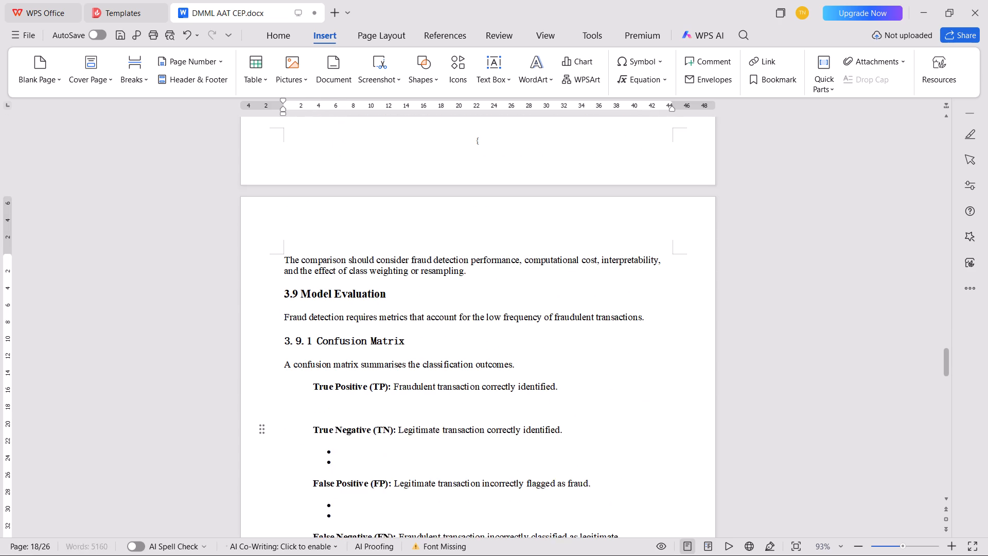
{"action": "key", "text": "BackSpace"}
Delete the remaining empty bullets in section 3.9.1, from below the True Negative line through the one after the False Negative line.
{"action": "left_click", "coordinate": [378, 447]}
{"action": "key", "text": "BackSpace"}
{"action": "key", "text": "BackSpace"}
{"action": "key", "text": "BackSpace"}
{"action": "key", "text": "BackSpace"}
{"action": "left_click", "coordinate": [377, 459]}
{"action": "key", "text": "BackSpace"}
{"action": "key", "text": "BackSpace"}
{"action": "key", "text": "BackSpace"}
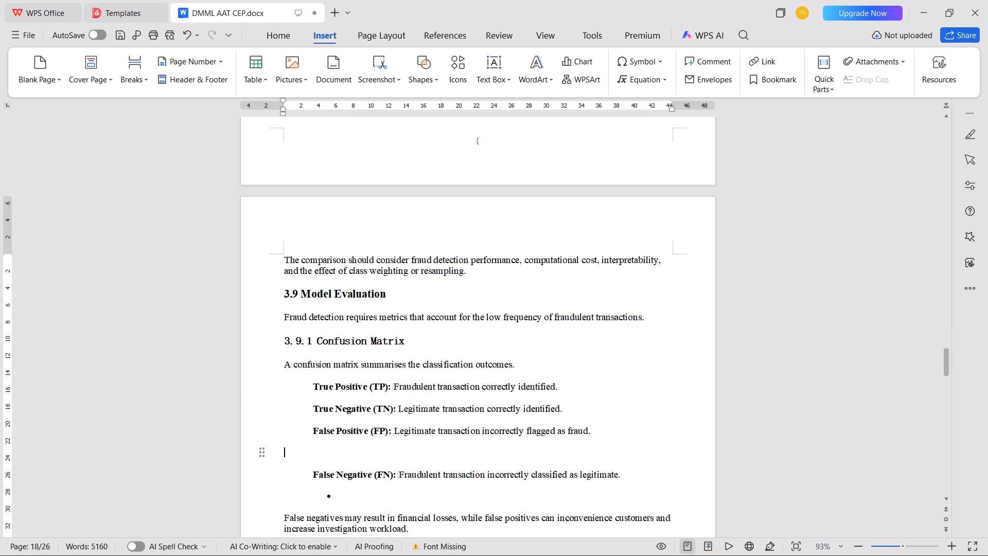
{"action": "key", "text": "BackSpace"}
{"action": "left_click", "coordinate": [386, 480]}
{"action": "key", "text": "BackSpace"}
{"action": "key", "text": "BackSpace"}
{"action": "key", "text": "BackSpace"}
Delete the bracketed raw formula blocks from sections 3.9.2 Precision and 3.9.3 Recall.
{"action": "scroll", "coordinate": [409, 421], "scroll_direction": "down", "scroll_amount": 5}
{"action": "scroll", "coordinate": [327, 383], "scroll_direction": "down", "scroll_amount": 1}
{"action": "left_click_drag", "start_coordinate": [304, 379], "coordinate": [266, 342]}
{"action": "key", "text": "BackSpace"}
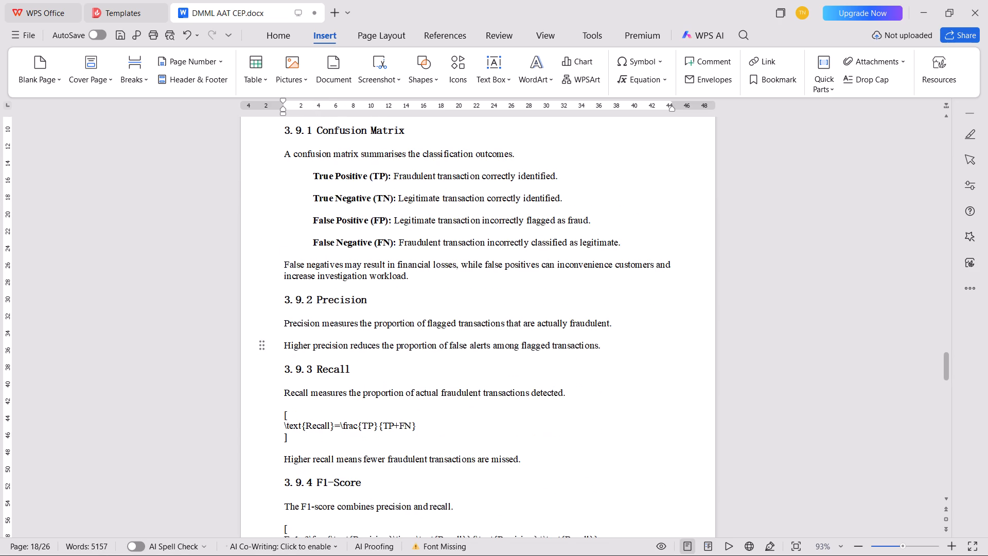
{"action": "left_click_drag", "start_coordinate": [296, 438], "coordinate": [260, 397]}
{"action": "left_click", "coordinate": [269, 414]}
{"action": "left_click_drag", "start_coordinate": [310, 440], "coordinate": [311, 440]}
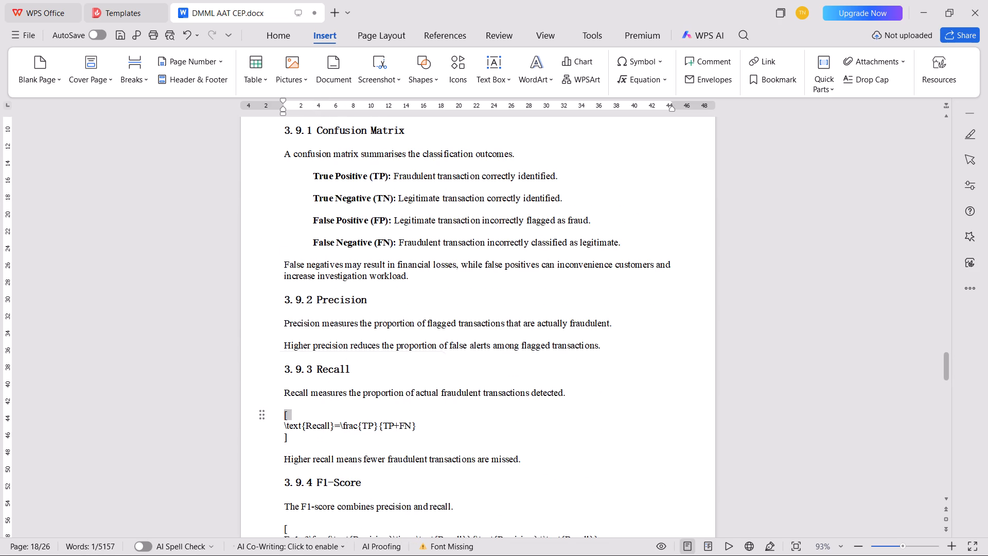
{"action": "left_click_drag", "start_coordinate": [311, 440], "coordinate": [268, 412]}
{"action": "key", "text": "BackSpace"}
Delete the bracketed raw F_1 formula block from section 3.9.4 F1-Score.
{"action": "scroll", "coordinate": [294, 438], "scroll_direction": "down", "scroll_amount": 3}
{"action": "left_click_drag", "start_coordinate": [293, 390], "coordinate": [261, 361]}
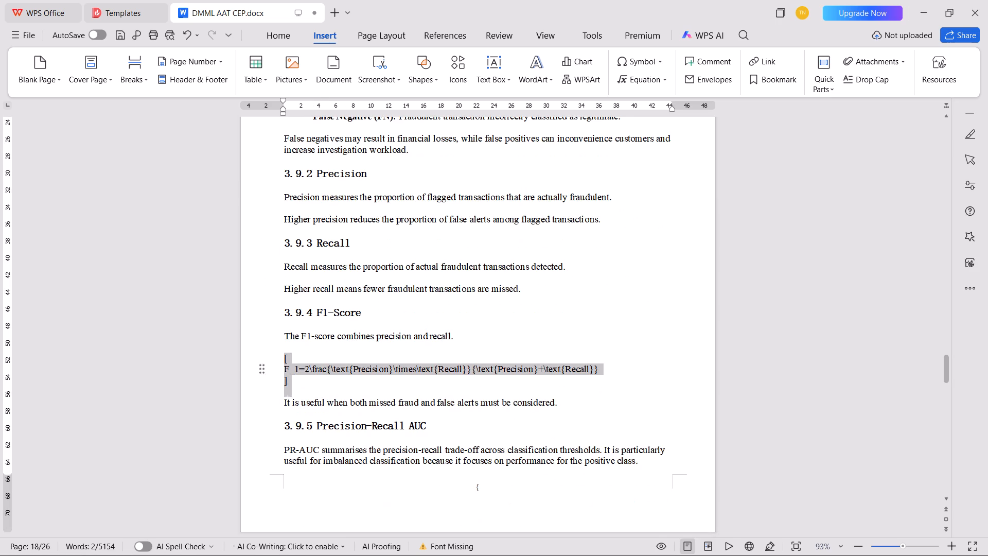
{"action": "left_click_drag", "start_coordinate": [261, 361], "coordinate": [260, 353]}
{"action": "key", "text": "BackSpace"}
Delete the bracketed raw formula block from section 3.9.6 Accuracy, leaving a blank line between the paragraphs around it.
{"action": "scroll", "coordinate": [285, 390], "scroll_direction": "down", "scroll_amount": 7}
{"action": "left_click_drag", "start_coordinate": [288, 367], "coordinate": [264, 338]}
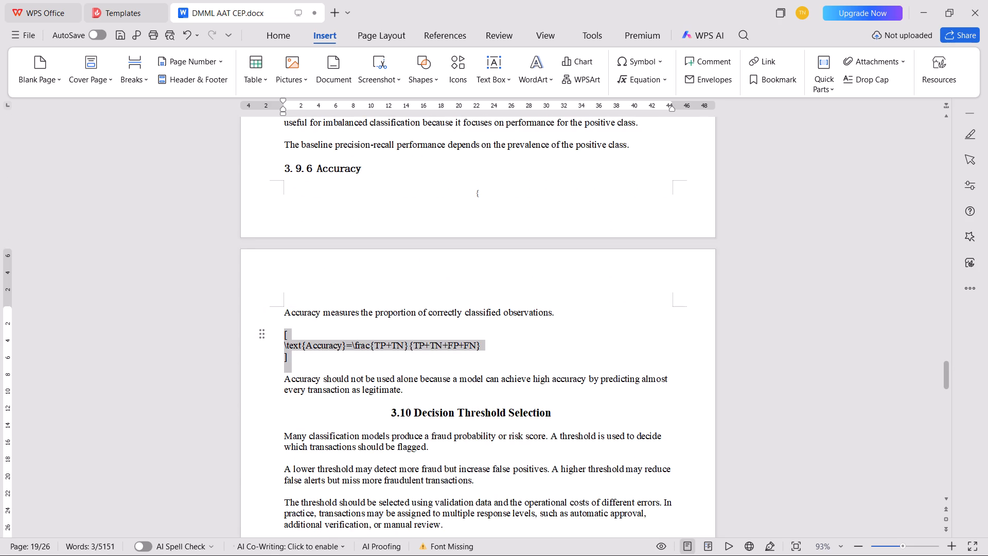
{"action": "left_click_drag", "start_coordinate": [264, 338], "coordinate": [264, 340]}
{"action": "key", "text": "BackSpace"}
{"action": "left_click", "coordinate": [291, 329]}
{"action": "key", "text": "BackSpace"}
{"action": "key", "text": "BackSpace"}
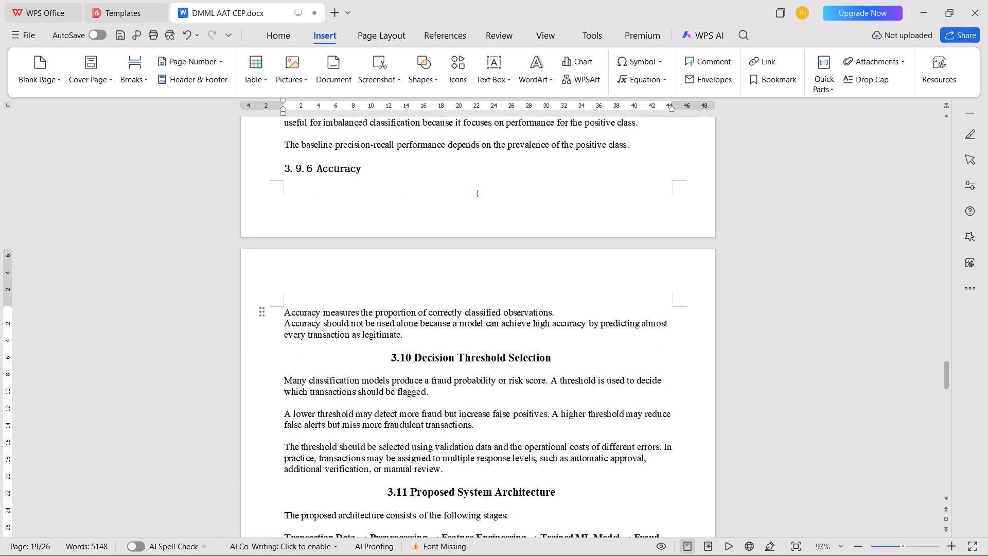
{"action": "key", "text": "Return"}
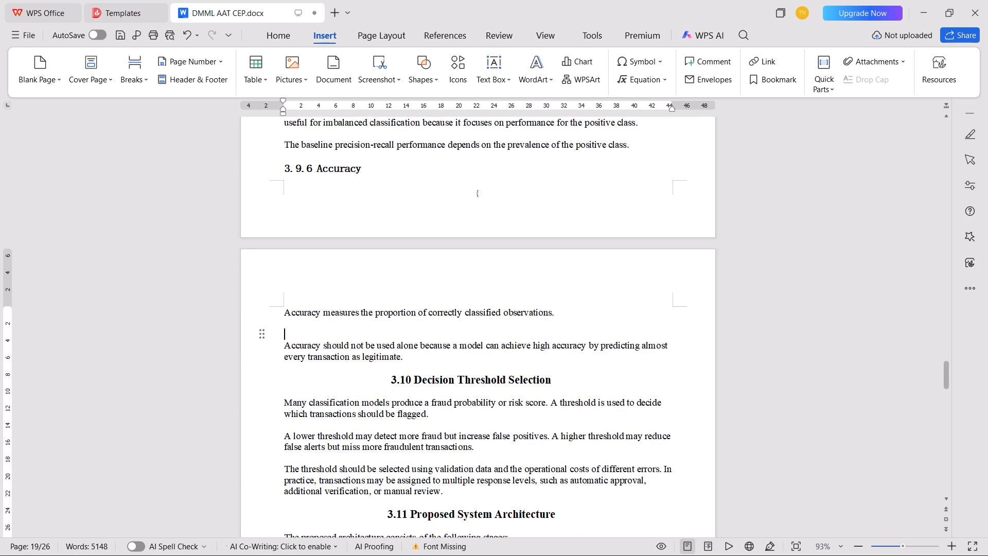
Left-align the headings "3.10 Decision Threshold Selection" and "3.11 Proposed System Architecture".
{"action": "left_click", "coordinate": [318, 382]}
{"action": "key", "text": "BackSpace"}
{"action": "key", "text": "BackSpace"}
{"action": "scroll", "coordinate": [322, 380], "scroll_direction": "down", "scroll_amount": 3}
{"action": "left_click", "coordinate": [346, 384]}
{"action": "key", "text": "BackSpace"}
{"action": "key", "text": "BackSpace"}
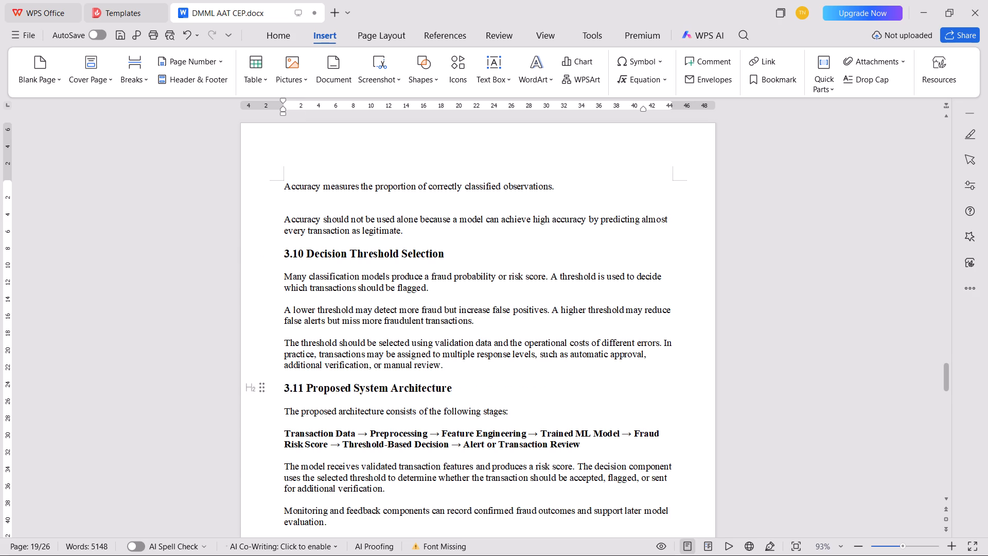
Delete the italic placeholder paragraph about inserting a flowchart at the end of section 3.11.
{"action": "scroll", "coordinate": [321, 403], "scroll_direction": "down", "scroll_amount": 5}
{"action": "left_click", "coordinate": [323, 405]}
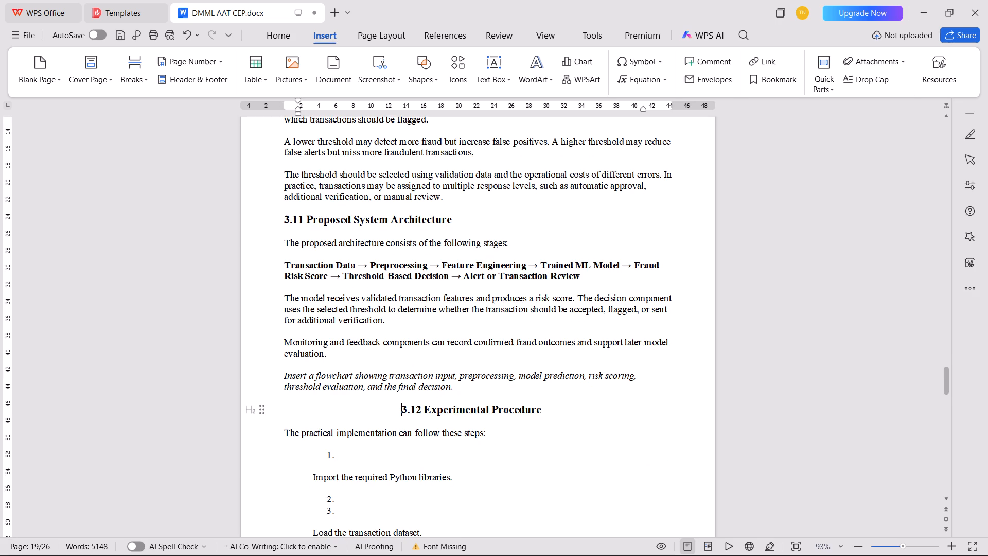
{"action": "left_click_drag", "start_coordinate": [462, 388], "coordinate": [451, 360]}
{"action": "key", "text": "BackSpace"}
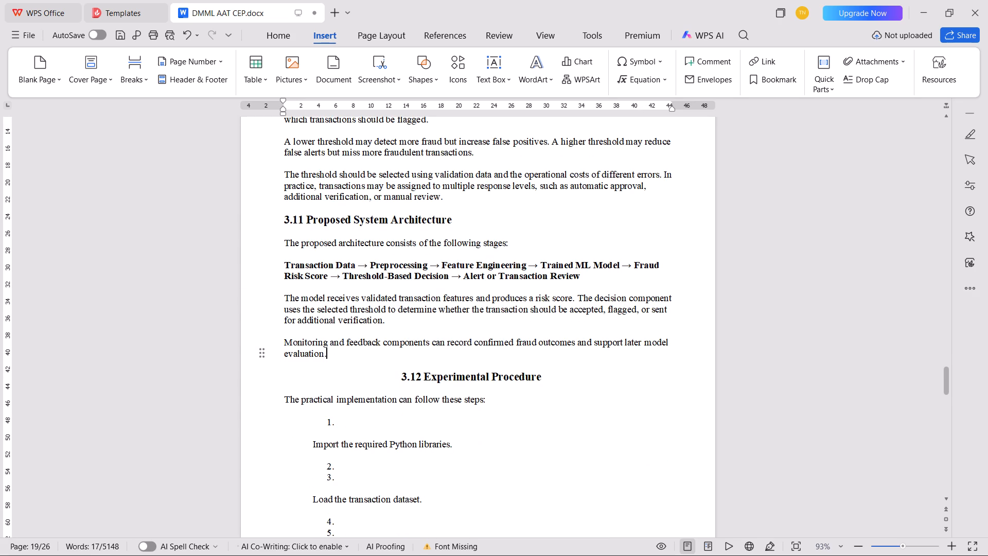
Left-align the heading "3.12 Experimental Procedure".
{"action": "left_click", "coordinate": [366, 389]}
{"action": "left_click", "coordinate": [366, 378]}
{"action": "key", "text": "BackSpace"}
{"action": "key", "text": "BackSpace"}
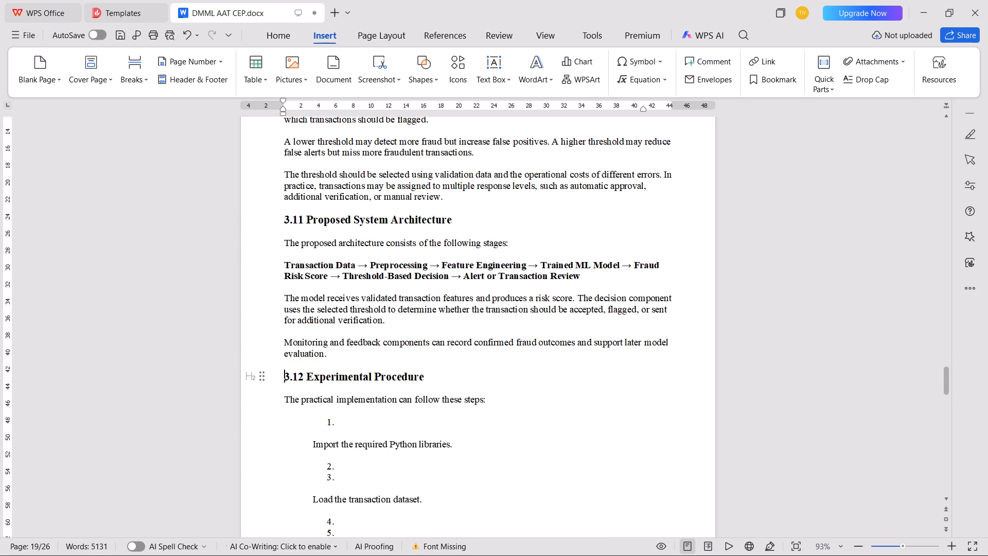
Delete the empty numbered item above "Import the required Python libraries." and end the introductory sentence with " :".
{"action": "left_click", "coordinate": [390, 419]}
{"action": "key", "text": "BackSpace"}
{"action": "key", "text": "BackSpace"}
{"action": "key", "text": "BackSpace"}
{"action": "key", "text": "BackSpace"}
{"action": "scroll", "coordinate": [390, 419], "scroll_direction": "down", "scroll_amount": 3}
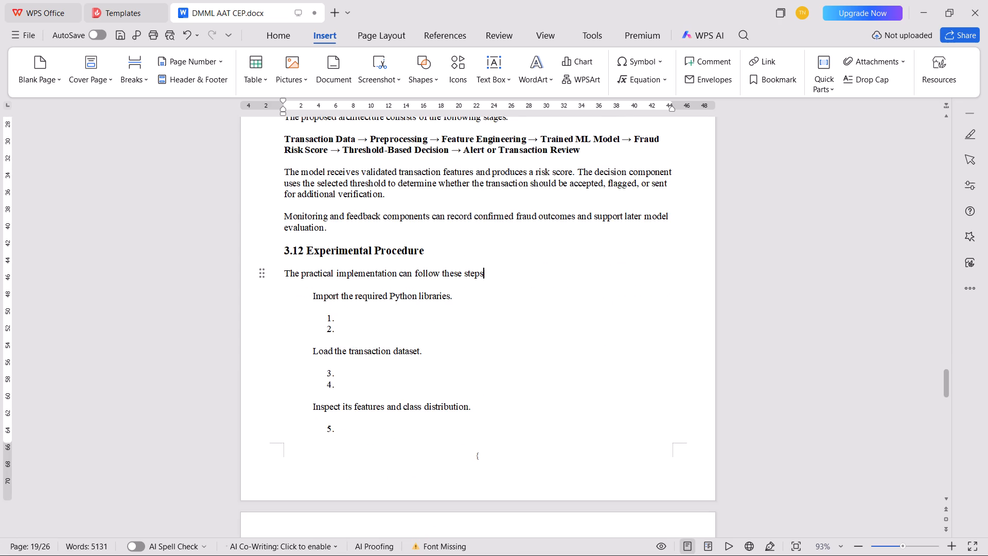
{"action": "key", "text": "space"}
{"action": "type", "text": ":"}
Delete the empty numbered items in section 3.12 between "Import the required Python libraries." and "Inspect its features and class distribution.".
{"action": "left_click", "coordinate": [359, 331]}
{"action": "key", "text": "BackSpace"}
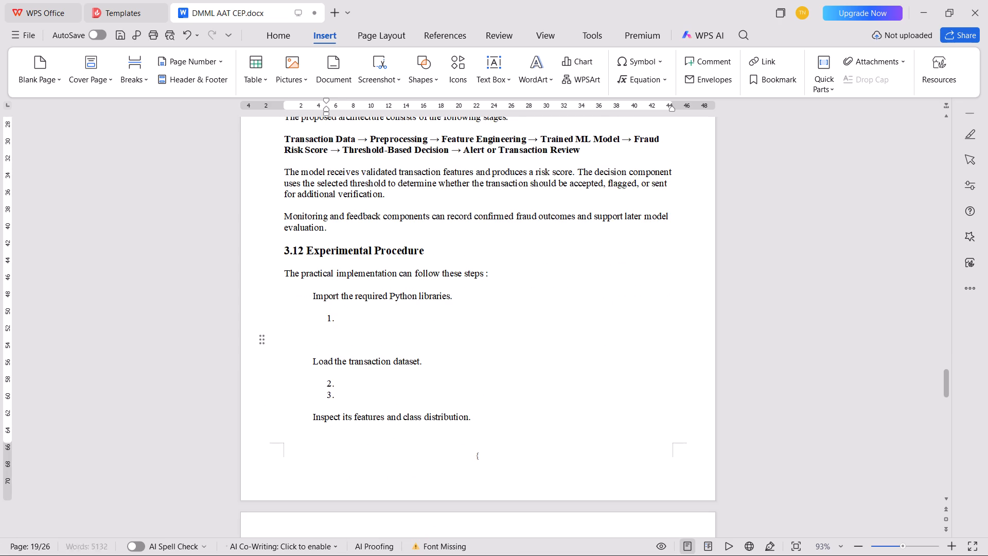
{"action": "key", "text": "BackSpace"}
{"action": "key", "text": "BackSpace"}
{"action": "key", "text": "BackSpace"}
{"action": "left_click", "coordinate": [375, 360]}
{"action": "key", "text": "BackSpace"}
{"action": "key", "text": "BackSpace"}
{"action": "key", "text": "BackSpace"}
{"action": "key", "text": "BackSpace"}
Delete the empty numbered items between "Inspect its features and class distribution." and "Split the data into appropriate subsets.".
{"action": "left_click", "coordinate": [363, 385]}
{"action": "key", "text": "BackSpace"}
{"action": "key", "text": "BackSpace"}
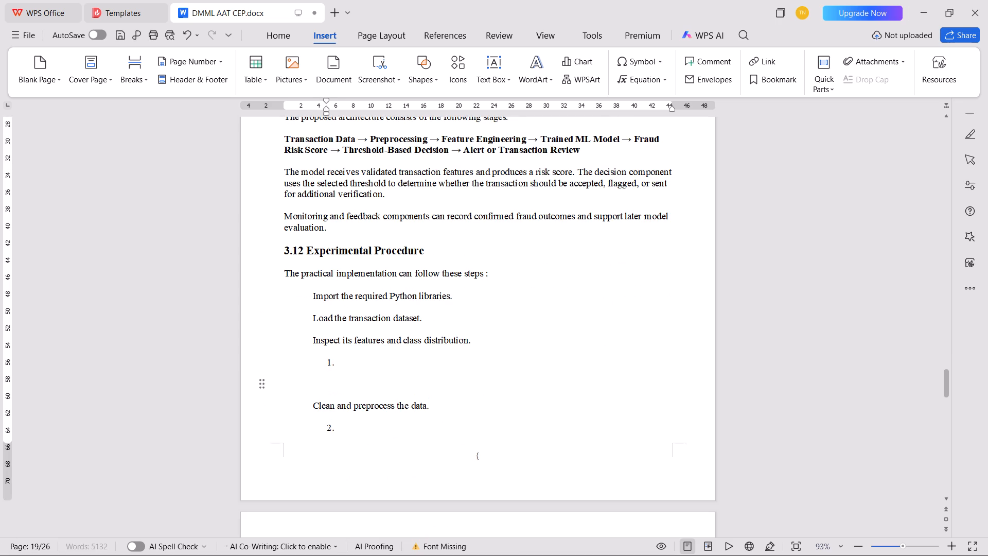
{"action": "key", "text": "BackSpace"}
{"action": "key", "text": "BackSpace"}
{"action": "left_click", "coordinate": [365, 401]}
{"action": "key", "text": "BackSpace"}
{"action": "key", "text": "BackSpace"}
{"action": "key", "text": "BackSpace"}
{"action": "key", "text": "BackSpace"}
{"action": "left_click", "coordinate": [365, 413]}
{"action": "key", "text": "BackSpace"}
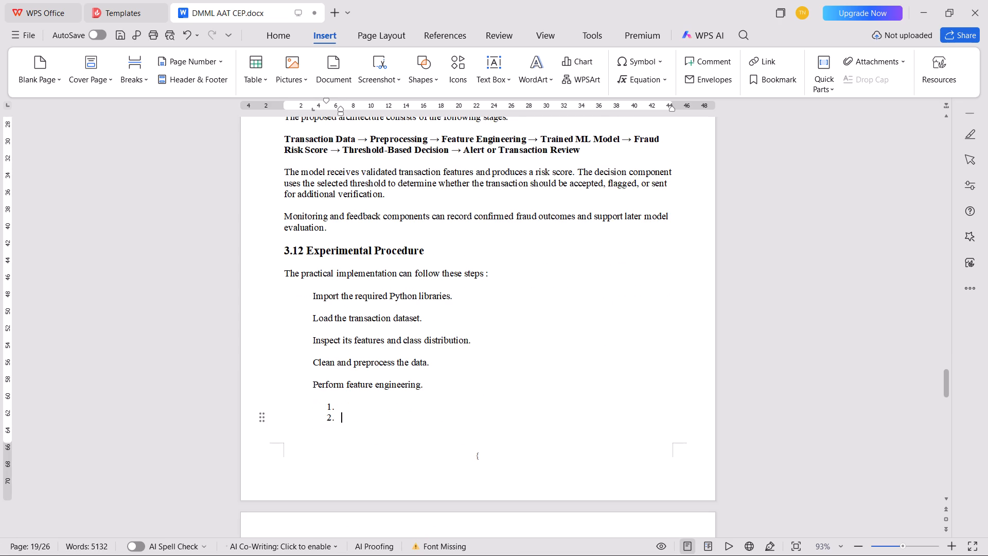
{"action": "key", "text": "BackSpace"}
{"action": "key", "text": "BackSpace"}
{"action": "key", "text": "BackSpace"}
Delete the empty numbered items between "Split the data into appropriate subsets." and "Train Logistic Regression, Decision Tree, and Random Forest.".
{"action": "scroll", "coordinate": [363, 404], "scroll_direction": "down", "scroll_amount": 5}
{"action": "left_click", "coordinate": [355, 407]}
{"action": "key", "text": "BackSpace"}
{"action": "key", "text": "BackSpace"}
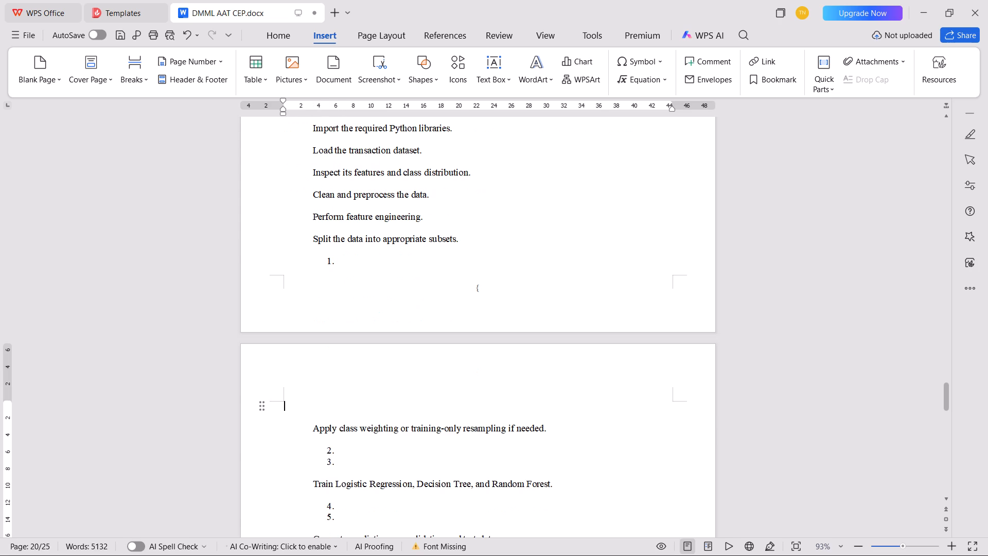
{"action": "key", "text": "BackSpace"}
{"action": "key", "text": "BackSpace"}
{"action": "left_click", "coordinate": [354, 426]}
{"action": "key", "text": "BackSpace"}
{"action": "key", "text": "BackSpace"}
{"action": "key", "text": "BackSpace"}
{"action": "key", "text": "BackSpace"}
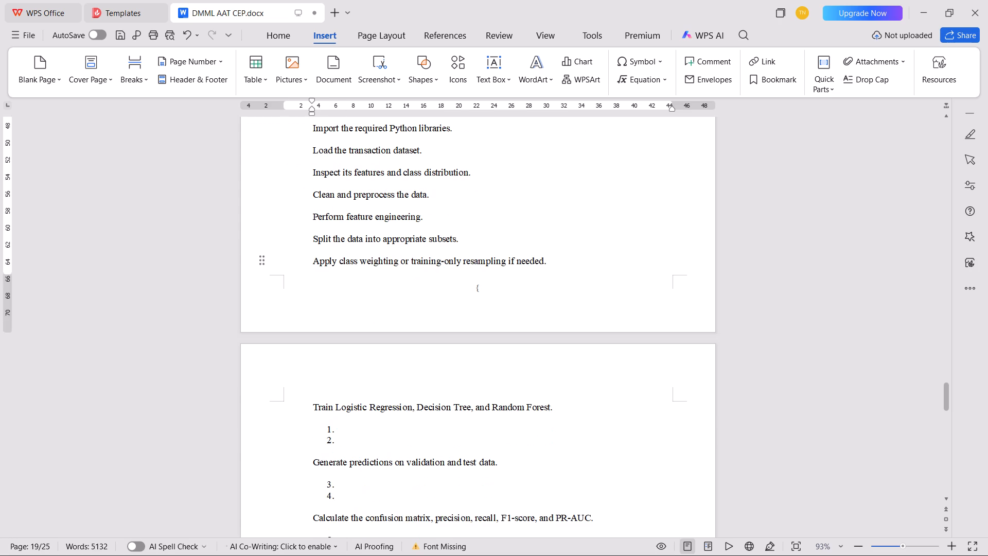
Delete the empty numbered items between the "Train Logistic Regression" line and the "Calculate the confusion matrix" line.
{"action": "left_click", "coordinate": [348, 442]}
{"action": "key", "text": "BackSpace"}
{"action": "key", "text": "BackSpace"}
{"action": "key", "text": "BackSpace"}
{"action": "key", "text": "BackSpace"}
{"action": "left_click", "coordinate": [348, 455]}
{"action": "key", "text": "BackSpace"}
{"action": "left_click", "coordinate": [350, 464]}
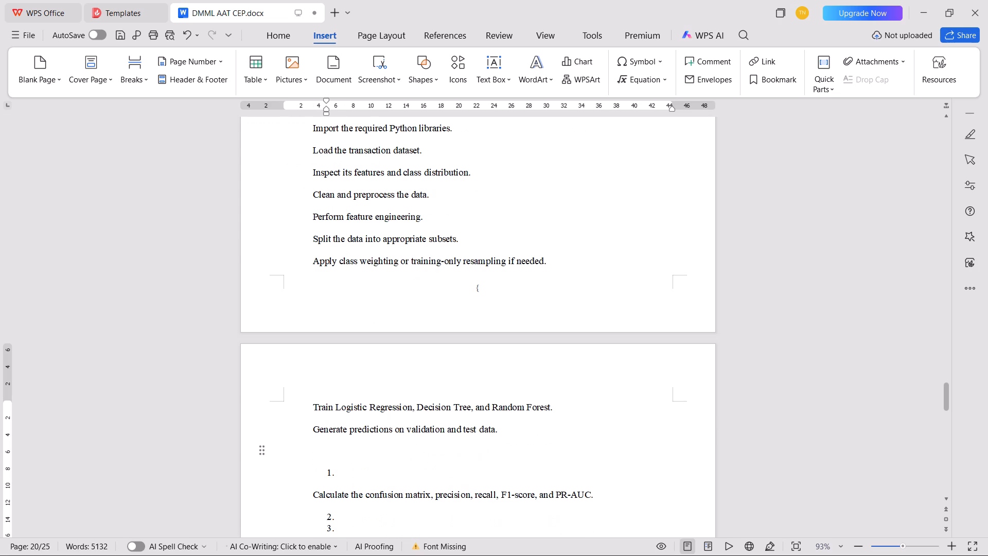
{"action": "key", "text": "BackSpace"}
{"action": "key", "text": "BackSpace"}
{"action": "left_click", "coordinate": [350, 464]}
{"action": "key", "text": "BackSpace"}
{"action": "key", "text": "BackSpace"}
{"action": "key", "text": "BackSpace"}
Delete the empty numbered items between the "Calculate the confusion matrix" line and "Select a decision threshold using validation results.".
{"action": "left_click", "coordinate": [350, 478]}
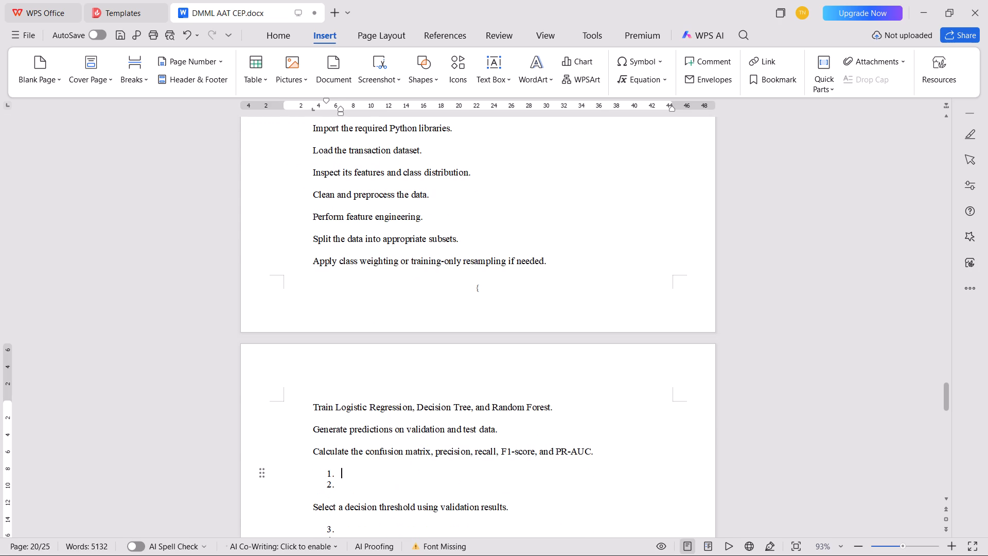
{"action": "left_click", "coordinate": [353, 485]}
{"action": "key", "text": "BackSpace"}
{"action": "key", "text": "BackSpace"}
{"action": "key", "text": "BackSpace"}
{"action": "key", "text": "BackSpace"}
Delete the remaining empty numbered items in section 3.12, from below "Select a decision threshold using validation results." to the Chapter 4 title.
{"action": "scroll", "coordinate": [347, 471], "scroll_direction": "down", "scroll_amount": 5}
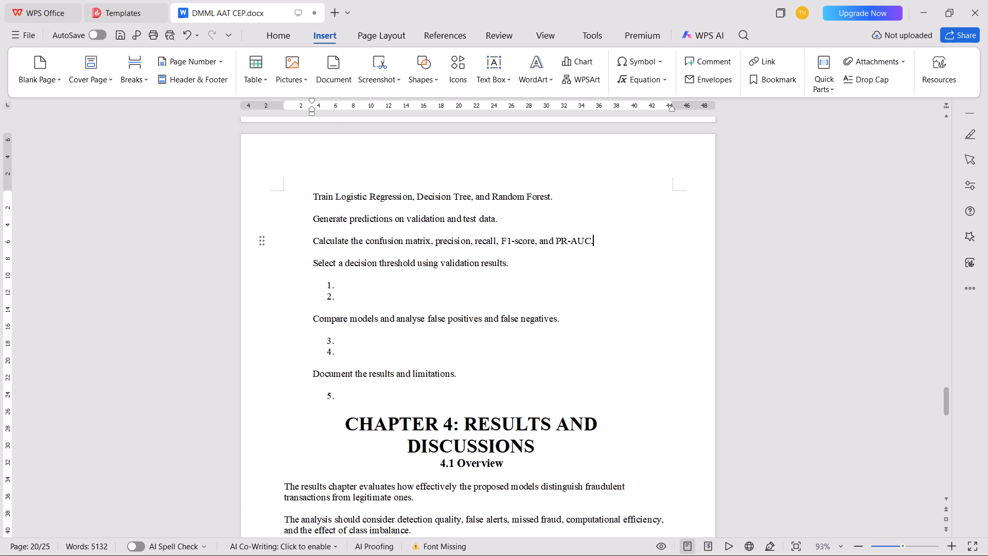
{"action": "left_click", "coordinate": [347, 346]}
{"action": "key", "text": "BackSpace"}
{"action": "key", "text": "BackSpace"}
{"action": "key", "text": "BackSpace"}
{"action": "key", "text": "BackSpace"}
{"action": "left_click", "coordinate": [364, 302]}
{"action": "key", "text": "BackSpace"}
{"action": "key", "text": "BackSpace"}
{"action": "key", "text": "BackSpace"}
{"action": "key", "text": "BackSpace"}
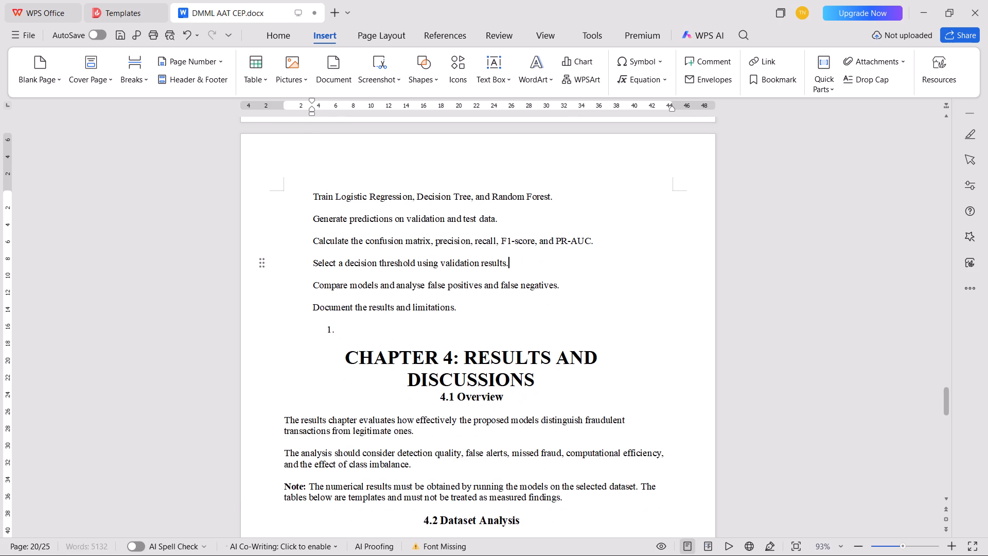
{"action": "left_click", "coordinate": [358, 333]}
{"action": "key", "text": "BackSpace"}
{"action": "key", "text": "BackSpace"}
{"action": "key", "text": "BackSpace"}
Start Chapter 4 on a new page by inserting a vertical blank page after section 3.12 and removing the surplus empty page.
{"action": "left_click", "coordinate": [40, 75]}
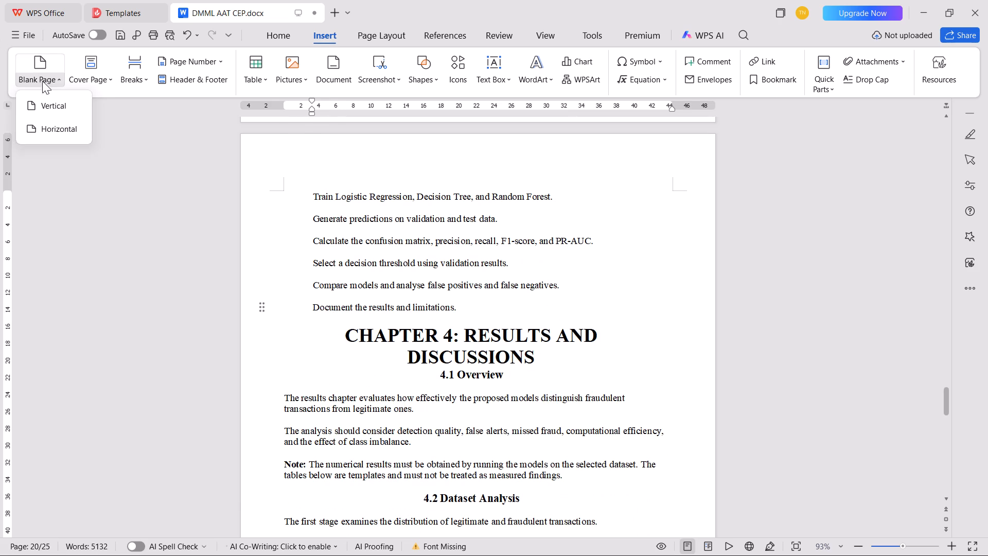
{"action": "left_click", "coordinate": [52, 100]}
{"action": "key", "text": "Right"}
{"action": "key", "text": "BackSpace"}
{"action": "scroll", "coordinate": [52, 100], "scroll_direction": "up", "scroll_amount": 5}
{"action": "scroll", "coordinate": [54, 101], "scroll_direction": "down", "scroll_amount": 1}
{"action": "scroll", "coordinate": [55, 101], "scroll_direction": "up", "scroll_amount": 1}
{"action": "scroll", "coordinate": [55, 101], "scroll_direction": "down", "scroll_amount": 2}
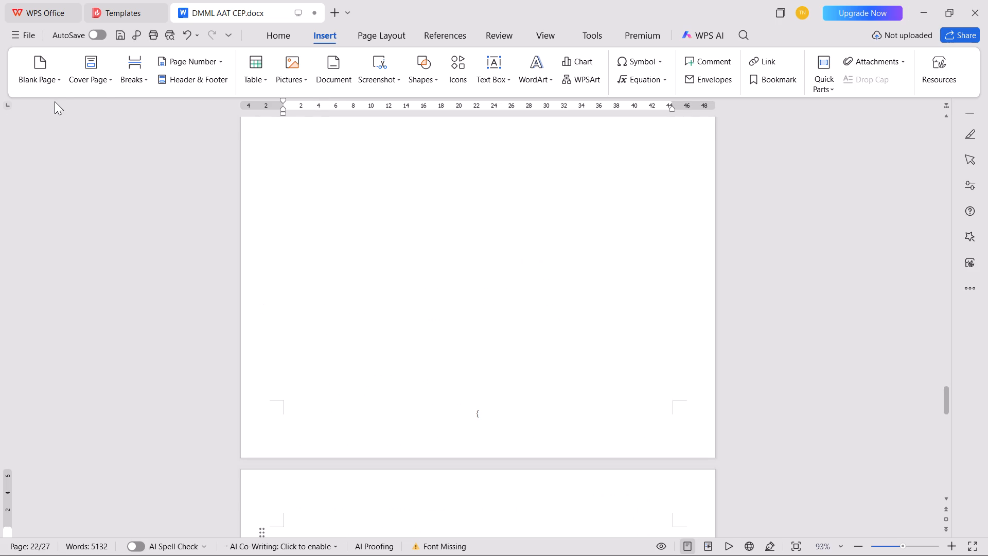
{"action": "scroll", "coordinate": [55, 101], "scroll_direction": "down", "scroll_amount": 3}
{"action": "scroll", "coordinate": [41, 257], "scroll_direction": "up", "scroll_amount": 1}
{"action": "scroll", "coordinate": [39, 258], "scroll_direction": "down", "scroll_amount": 2}
{"action": "scroll", "coordinate": [281, 298], "scroll_direction": "up", "scroll_amount": 4}
{"action": "scroll", "coordinate": [310, 301], "scroll_direction": "down", "scroll_amount": 1}
{"action": "scroll", "coordinate": [310, 301], "scroll_direction": "up", "scroll_amount": 5}
{"action": "scroll", "coordinate": [310, 301], "scroll_direction": "down", "scroll_amount": 1}
{"action": "scroll", "coordinate": [310, 301], "scroll_direction": "up", "scroll_amount": 2}
{"action": "scroll", "coordinate": [310, 301], "scroll_direction": "down", "scroll_amount": 1}
{"action": "scroll", "coordinate": [310, 301], "scroll_direction": "up", "scroll_amount": 12}
{"action": "scroll", "coordinate": [311, 302], "scroll_direction": "down", "scroll_amount": 16}
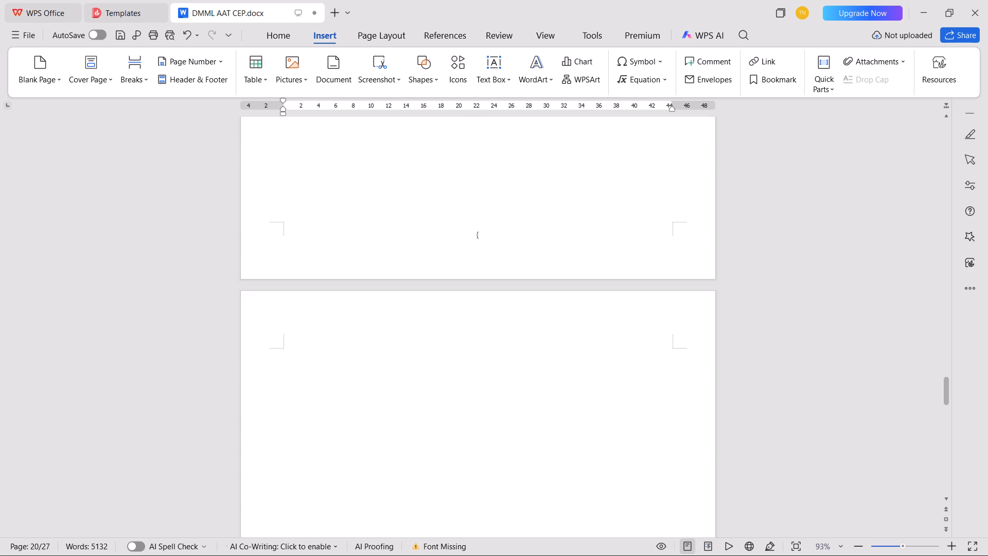
{"action": "scroll", "coordinate": [311, 302], "scroll_direction": "down", "scroll_amount": 17}
{"action": "key", "text": "BackSpace"}
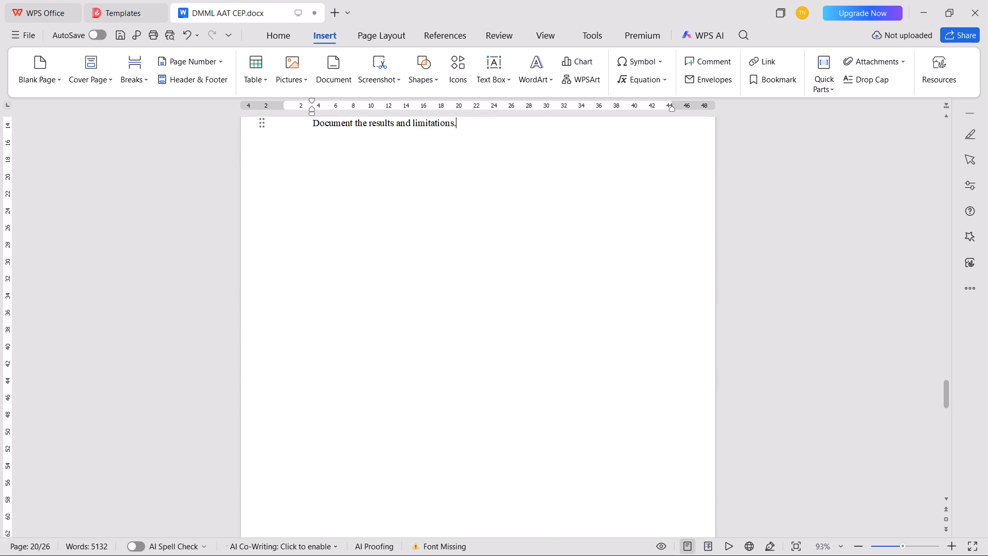
{"action": "scroll", "coordinate": [311, 302], "scroll_direction": "up", "scroll_amount": 9}
{"action": "scroll", "coordinate": [311, 302], "scroll_direction": "down", "scroll_amount": 20}
{"action": "scroll", "coordinate": [311, 302], "scroll_direction": "down", "scroll_amount": 7}
Left-align the Chapter 4 title at the page top and split it into "CHAPTER 4" and "RESULTS AND DISCUSSIONS", without the colon.
{"action": "left_click", "coordinate": [339, 338]}
{"action": "key", "text": "BackSpace"}
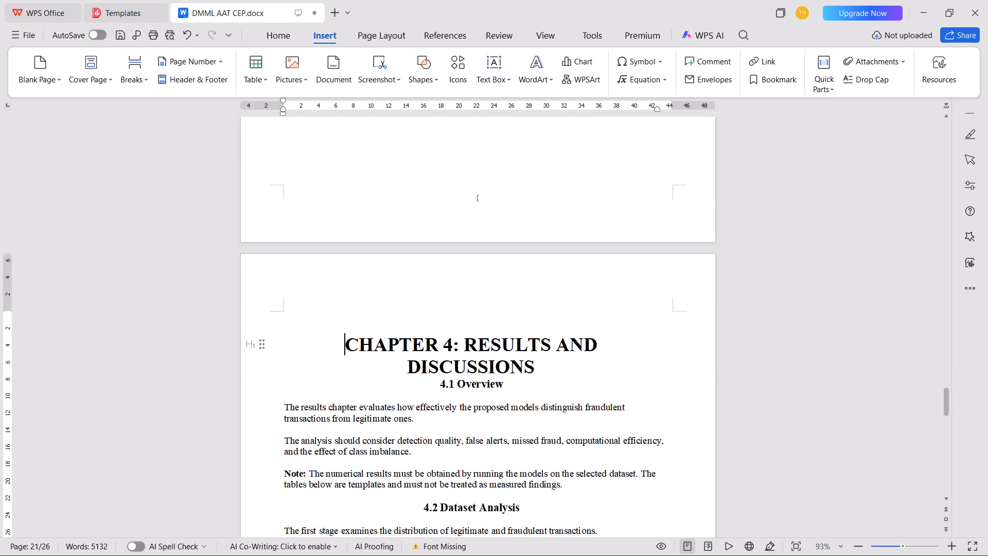
{"action": "key", "text": "BackSpace"}
{"action": "left_click", "coordinate": [477, 322]}
{"action": "key", "text": "BackSpace"}
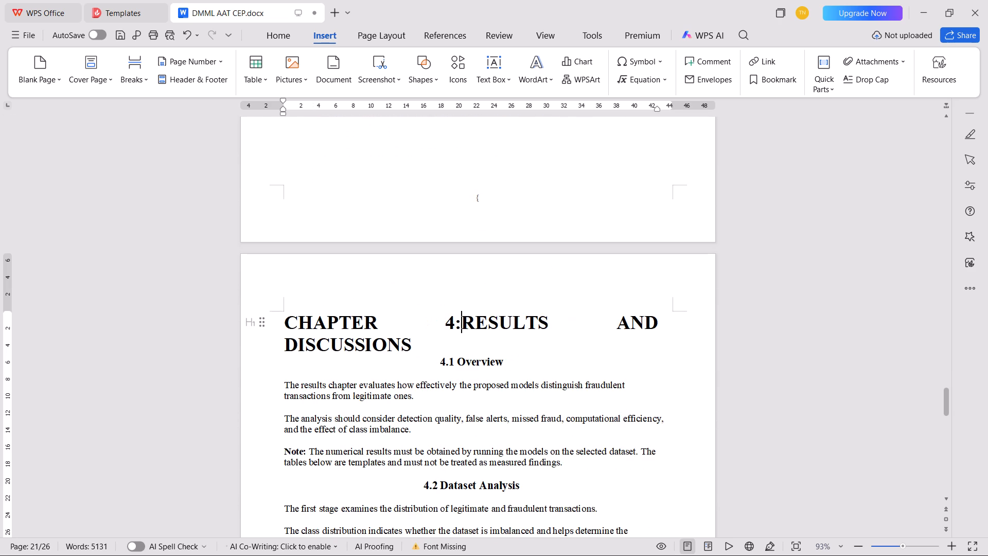
{"action": "key", "text": "BackSpace"}
{"action": "key", "text": "Return"}
Left-align the headings "4.1 Overview", "4.2 Dataset Analysis" and "4.3 Model Performance Comparison", removing their indents.
{"action": "left_click", "coordinate": [409, 376]}
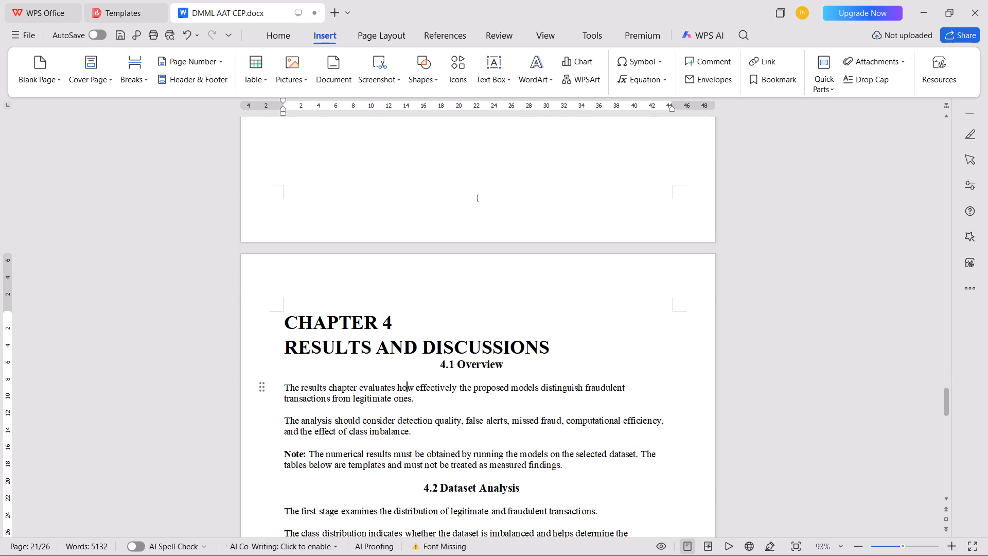
{"action": "left_click", "coordinate": [409, 364]}
{"action": "key", "text": "BackSpace"}
{"action": "key", "text": "BackSpace"}
{"action": "left_click", "coordinate": [403, 482]}
{"action": "key", "text": "BackSpace"}
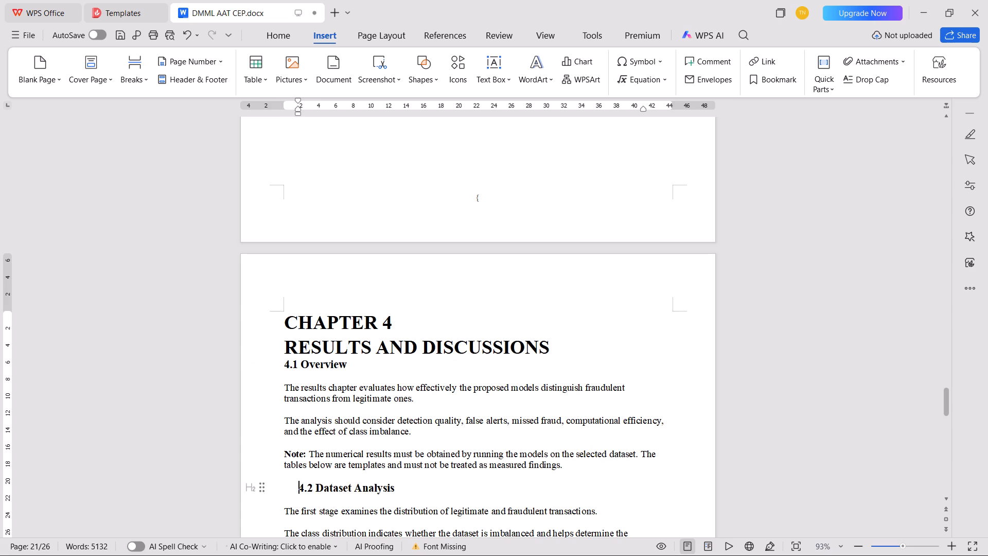
{"action": "key", "text": "BackSpace"}
{"action": "scroll", "coordinate": [450, 383], "scroll_direction": "down", "scroll_amount": 6}
{"action": "left_click", "coordinate": [362, 428]}
{"action": "key", "text": "BackSpace"}
{"action": "key", "text": "BackSpace"}
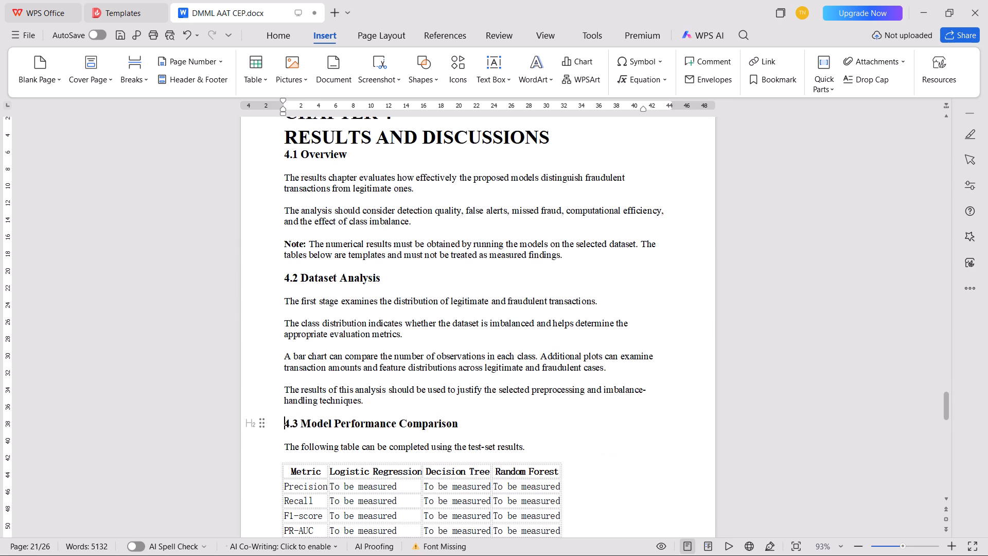
Left-align the headings "4.4 Confusion Matrix Analysis" and "4.5 Effect of Class Imbalance" without indents.
{"action": "scroll", "coordinate": [362, 428], "scroll_direction": "down", "scroll_amount": 6}
{"action": "left_click", "coordinate": [383, 427]}
{"action": "key", "text": "BackSpace"}
{"action": "key", "text": "BackSpace"}
{"action": "scroll", "coordinate": [383, 427], "scroll_direction": "down", "scroll_amount": 6}
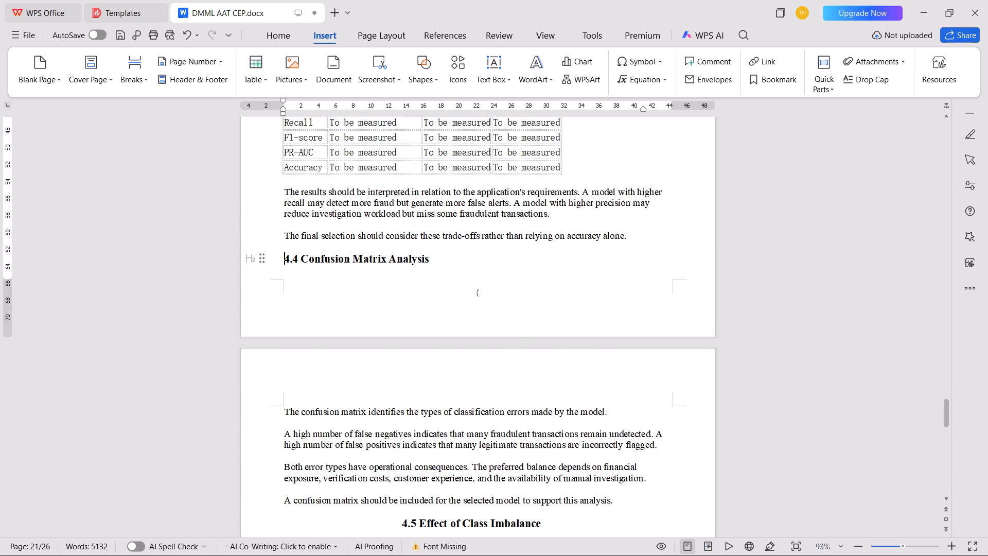
{"action": "scroll", "coordinate": [365, 426], "scroll_direction": "down", "scroll_amount": 5}
{"action": "left_click", "coordinate": [393, 399]}
{"action": "key", "text": "BackSpace"}
{"action": "key", "text": "BackSpace"}
Left-align the headings "4.6 False Positive and False Negative Analysis", "4.7 Model Interpretability" and "4.8 Scalability and Efficiency" without indents.
{"action": "scroll", "coordinate": [395, 410], "scroll_direction": "down", "scroll_amount": 5}
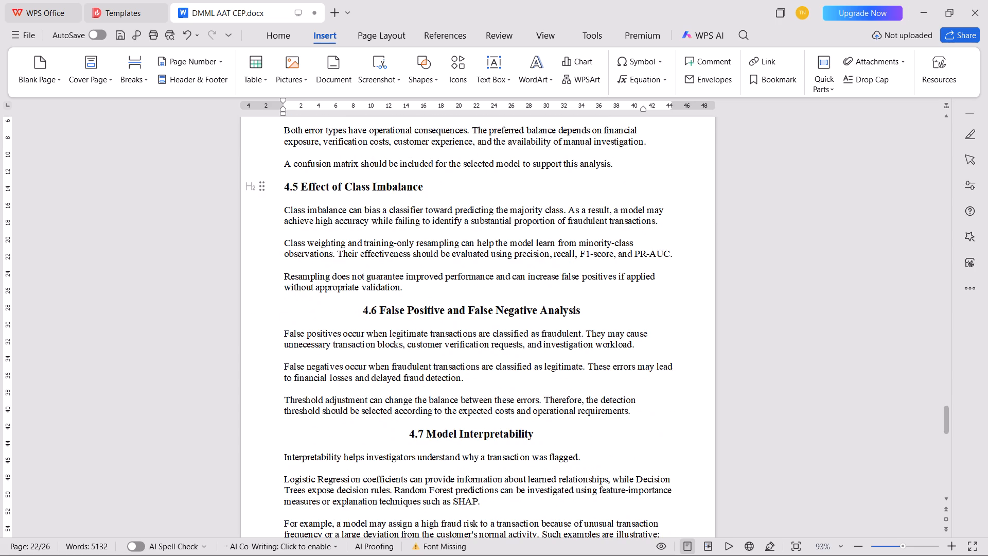
{"action": "left_click", "coordinate": [348, 315]}
{"action": "key", "text": "BackSpace"}
{"action": "key", "text": "BackSpace"}
{"action": "left_click", "coordinate": [360, 428]}
{"action": "key", "text": "BackSpace"}
{"action": "key", "text": "BackSpace"}
{"action": "scroll", "coordinate": [370, 403], "scroll_direction": "down", "scroll_amount": 6}
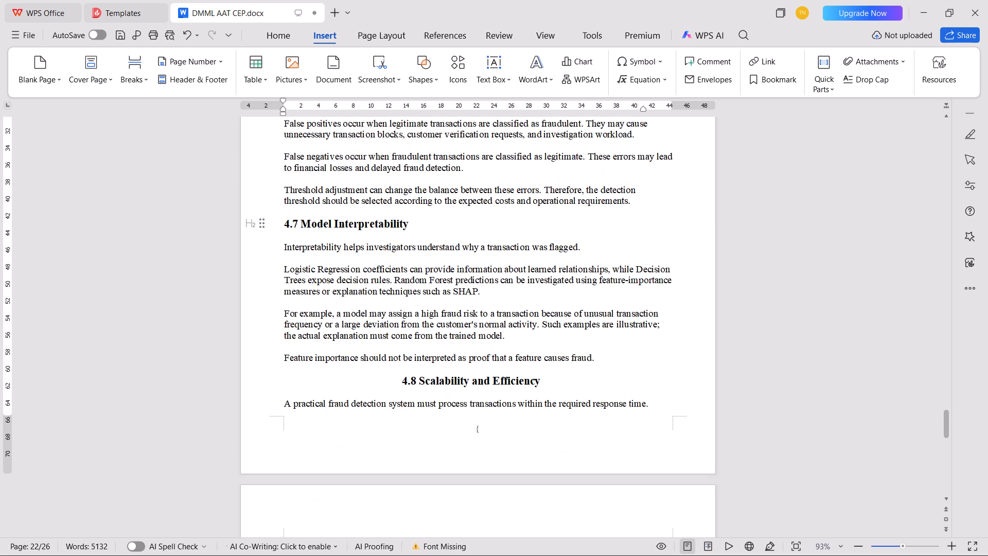
{"action": "left_click", "coordinate": [361, 385]}
{"action": "key", "text": "BackSpace"}
{"action": "key", "text": "BackSpace"}
Left-align the heading "4.9 Limitations" without an indent, keeping the sentence below it intact.
{"action": "scroll", "coordinate": [362, 402], "scroll_direction": "down", "scroll_amount": 6}
{"action": "left_click", "coordinate": [398, 423]}
{"action": "key", "text": "BackSpace"}
{"action": "key", "text": "BackSpace"}
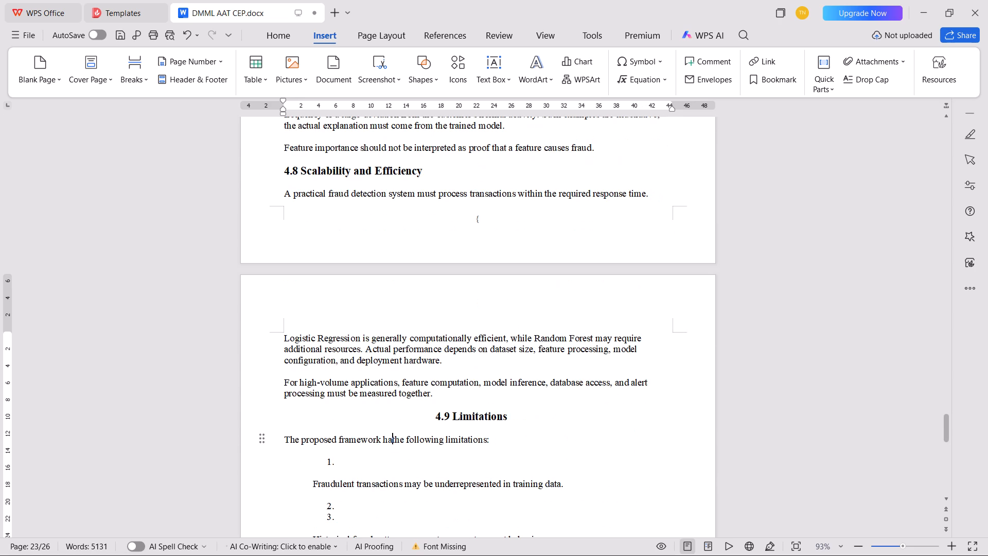
{"action": "key", "text": "ctrl+z"}
{"action": "left_click", "coordinate": [392, 418]}
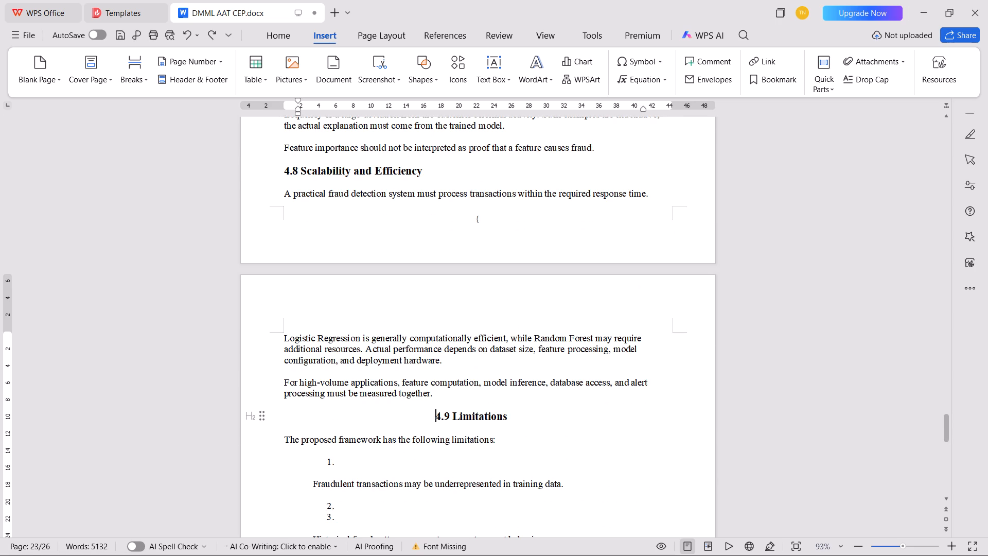
{"action": "key", "text": "BackSpace"}
{"action": "key", "text": "BackSpace"}
Delete the empty numbered items directly above and below "Fraudulent transactions may be underrepresented in training data." in section 4.9.
{"action": "scroll", "coordinate": [396, 414], "scroll_direction": "down", "scroll_amount": 4}
{"action": "left_click", "coordinate": [363, 299]}
{"action": "key", "text": "BackSpace"}
{"action": "key", "text": "BackSpace"}
{"action": "key", "text": "BackSpace"}
{"action": "left_click", "coordinate": [362, 323]}
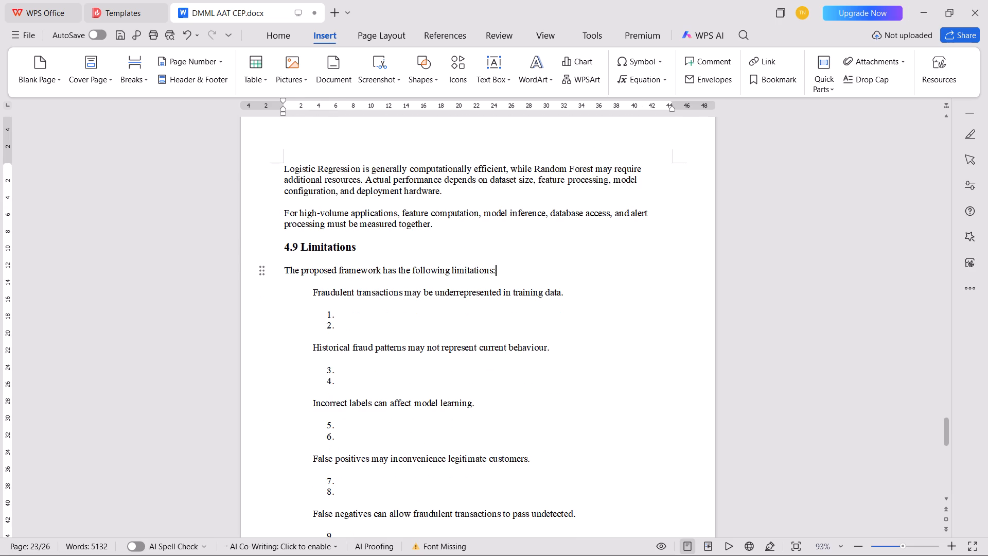
{"action": "key", "text": "BackSpace"}
{"action": "key", "text": "BackSpace"}
{"action": "key", "text": "BackSpace"}
{"action": "key", "text": "BackSpace"}
Delete the empty numbered items directly above and below "Incorrect labels can affect model learning." in section 4.9.
{"action": "left_click", "coordinate": [375, 367]}
{"action": "left_click", "coordinate": [374, 349]}
{"action": "key", "text": "BackSpace"}
{"action": "key", "text": "BackSpace"}
{"action": "key", "text": "BackSpace"}
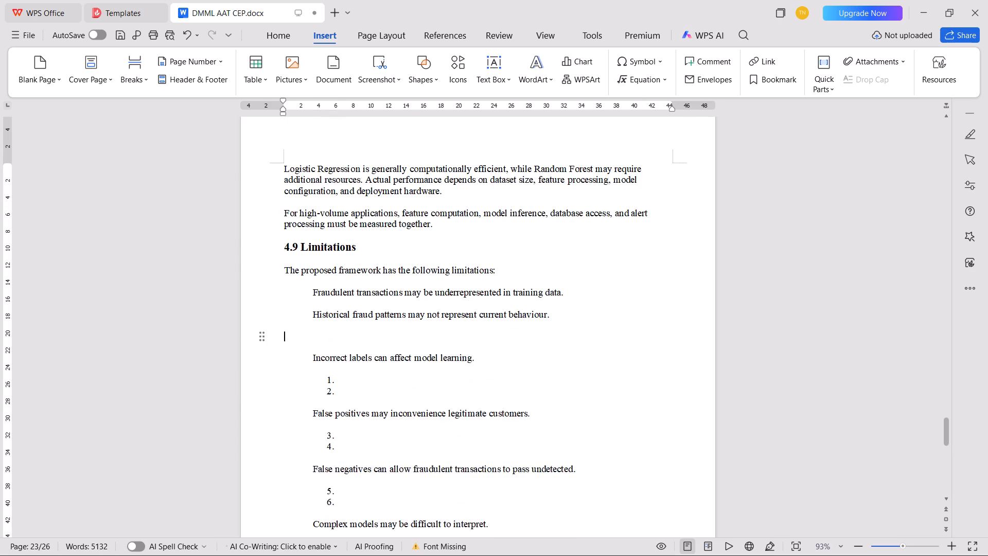
{"action": "key", "text": "BackSpace"}
{"action": "left_click", "coordinate": [375, 391]}
{"action": "left_click", "coordinate": [373, 370]}
{"action": "key", "text": "BackSpace"}
{"action": "key", "text": "BackSpace"}
{"action": "key", "text": "BackSpace"}
{"action": "key", "text": "BackSpace"}
Delete the empty numbered items directly above and below "False negatives can allow fraudulent transactions to pass undetected.".
{"action": "left_click", "coordinate": [366, 407]}
{"action": "key", "text": "BackSpace"}
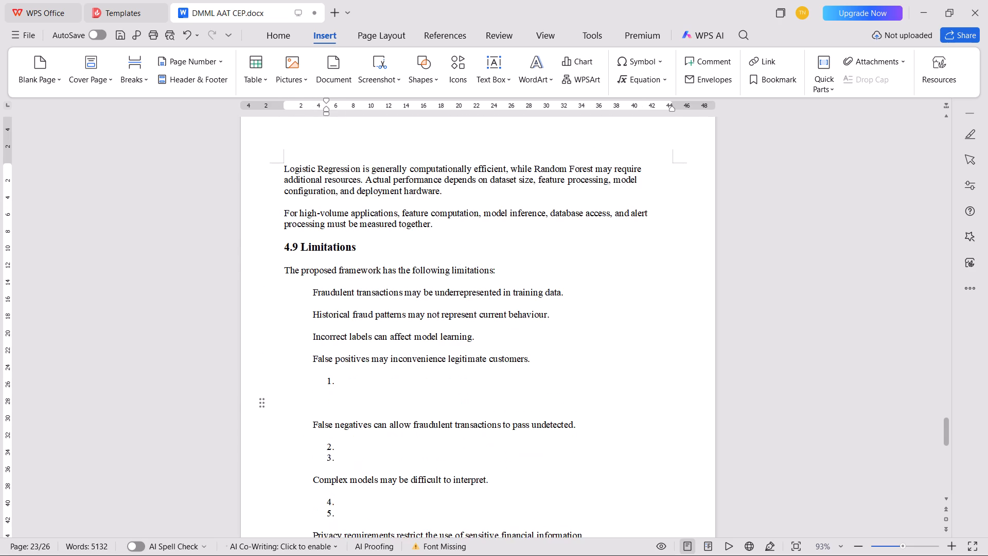
{"action": "key", "text": "BackSpace"}
{"action": "key", "text": "BackSpace"}
{"action": "key", "text": "BackSpace"}
{"action": "left_click", "coordinate": [380, 416]}
{"action": "key", "text": "BackSpace"}
{"action": "key", "text": "BackSpace"}
{"action": "key", "text": "BackSpace"}
{"action": "key", "text": "BackSpace"}
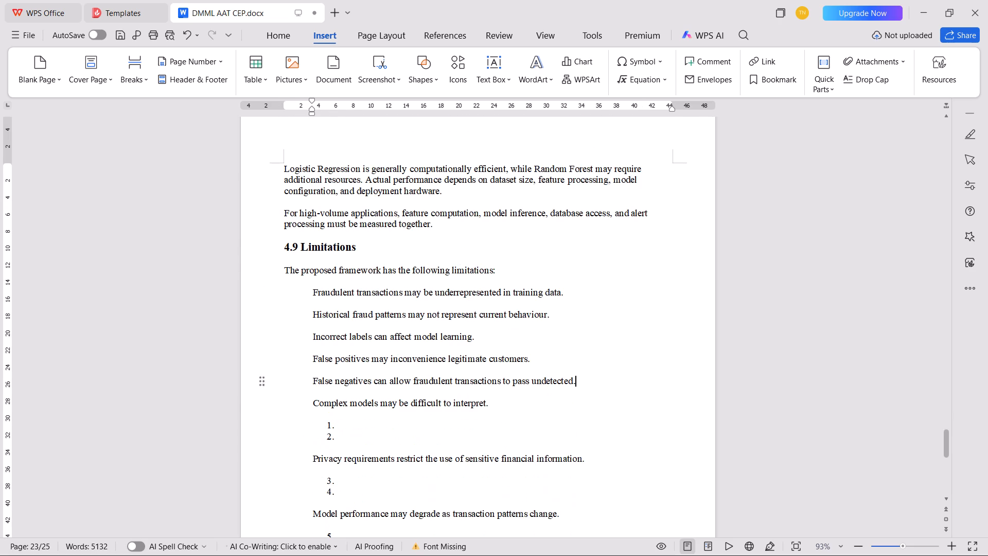
Delete the empty numbered items between "Complex models may be difficult to interpret." and the "Privacy requirements" line.
{"action": "left_click", "coordinate": [367, 435]}
{"action": "key", "text": "BackSpace"}
{"action": "key", "text": "BackSpace"}
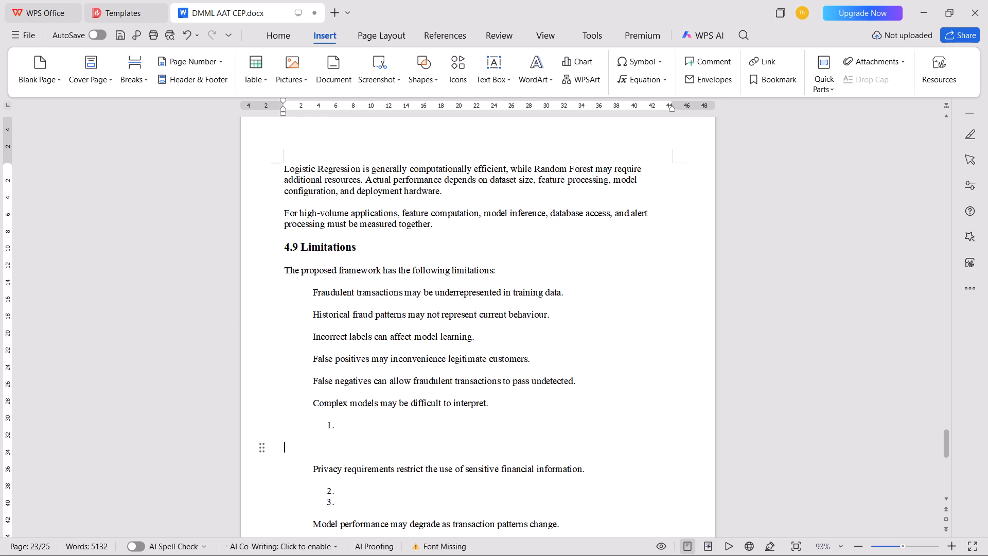
{"action": "key", "text": "BackSpace"}
{"action": "key", "text": "BackSpace"}
Delete the remaining empty numbered items in section 4.9, above and below "Model performance may degrade as transaction patterns change.".
{"action": "scroll", "coordinate": [365, 435], "scroll_direction": "down", "scroll_amount": 4}
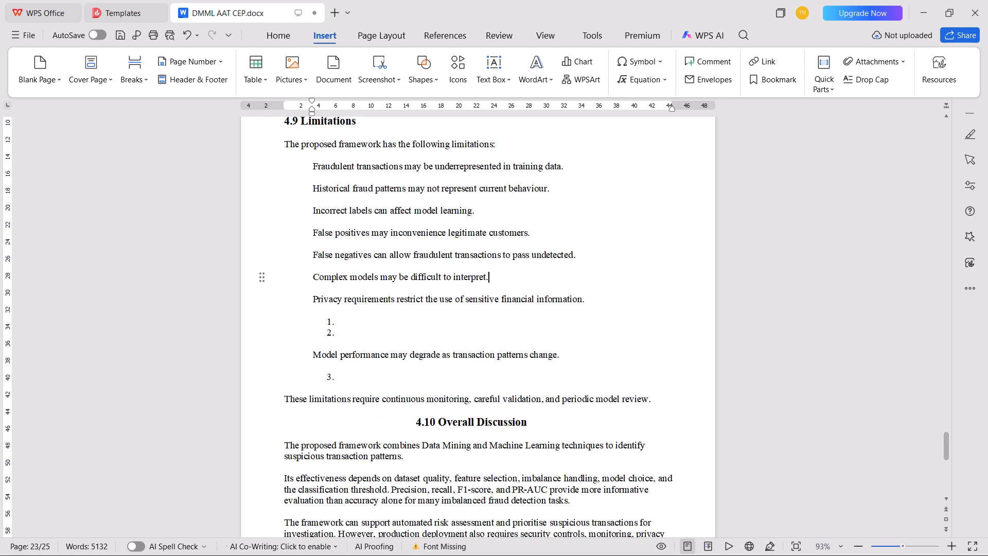
{"action": "left_click", "coordinate": [349, 327]}
{"action": "key", "text": "BackSpace"}
{"action": "key", "text": "BackSpace"}
{"action": "key", "text": "BackSpace"}
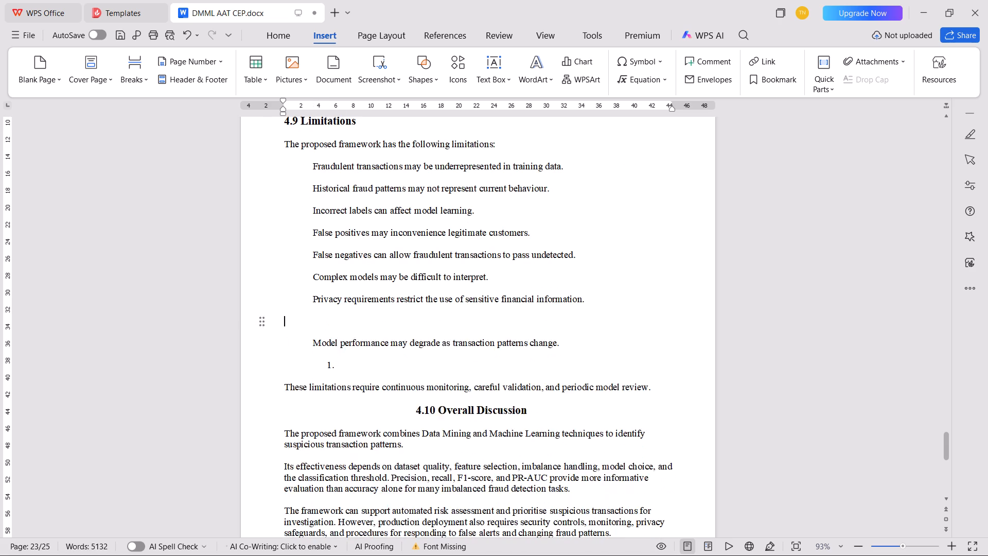
{"action": "key", "text": "BackSpace"}
{"action": "left_click", "coordinate": [354, 349]}
{"action": "key", "text": "BackSpace"}
{"action": "key", "text": "BackSpace"}
{"action": "key", "text": "BackSpace"}
Left-align the heading "4.10 Overall Discussion" without an indent.
{"action": "scroll", "coordinate": [361, 344], "scroll_direction": "down", "scroll_amount": 1}
{"action": "left_click", "coordinate": [359, 328]}
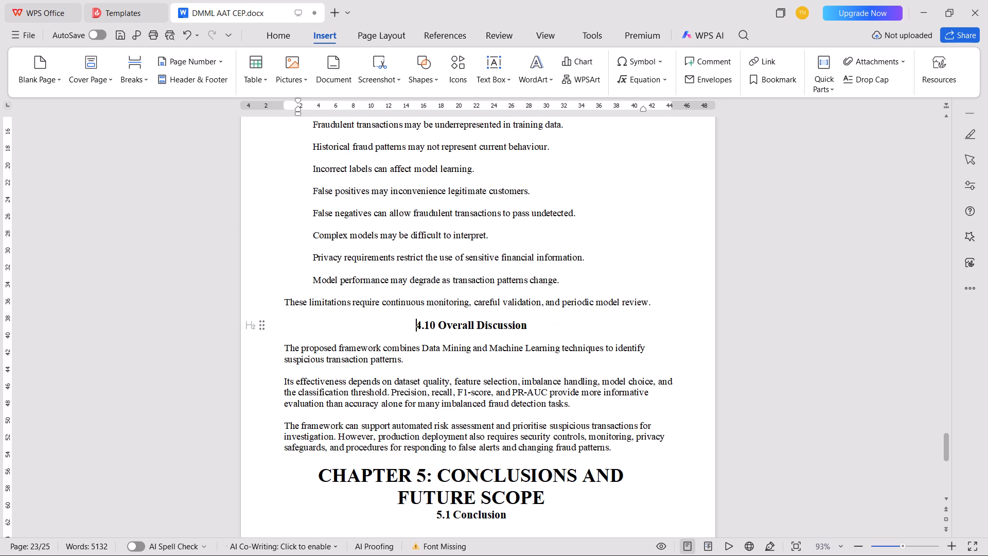
{"action": "key", "text": "BackSpace"}
{"action": "key", "text": "BackSpace"}
Start Chapter 5 on a new page by inserting a vertical blank page after section 4.10 and removing the surplus empty page.
{"action": "scroll", "coordinate": [391, 444], "scroll_direction": "down", "scroll_amount": 5}
{"action": "left_click", "coordinate": [636, 235]}
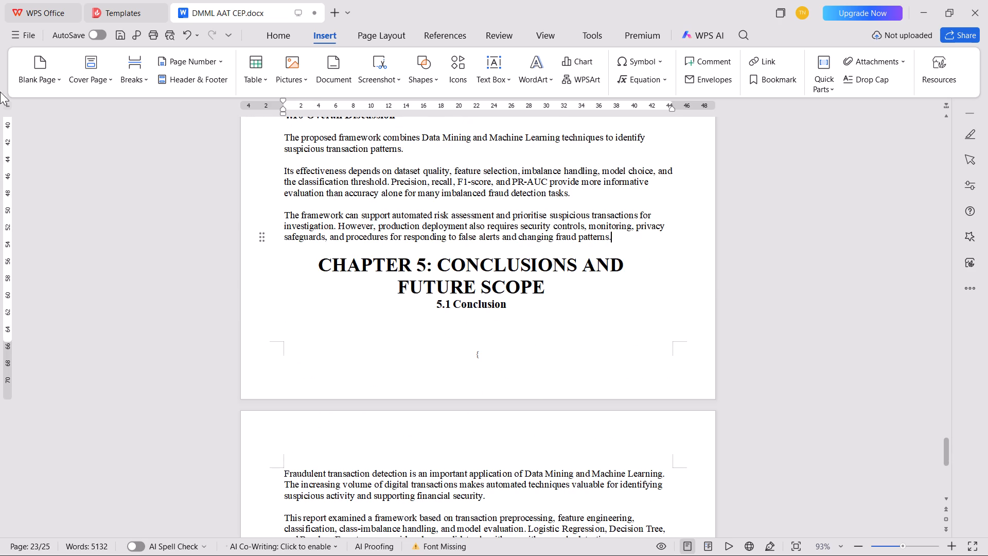
{"action": "left_click", "coordinate": [33, 77]}
{"action": "left_click", "coordinate": [66, 99]}
{"action": "scroll", "coordinate": [267, 280], "scroll_direction": "up", "scroll_amount": 4}
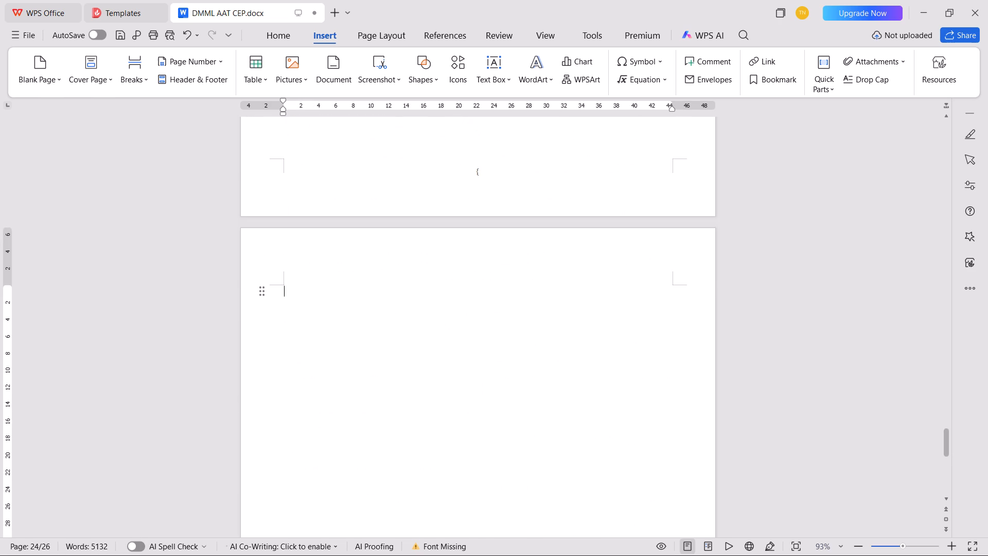
{"action": "key", "text": "Right"}
{"action": "key", "text": "BackSpace"}
{"action": "scroll", "coordinate": [279, 281], "scroll_direction": "up", "scroll_amount": 4}
{"action": "scroll", "coordinate": [288, 286], "scroll_direction": "down", "scroll_amount": 5}
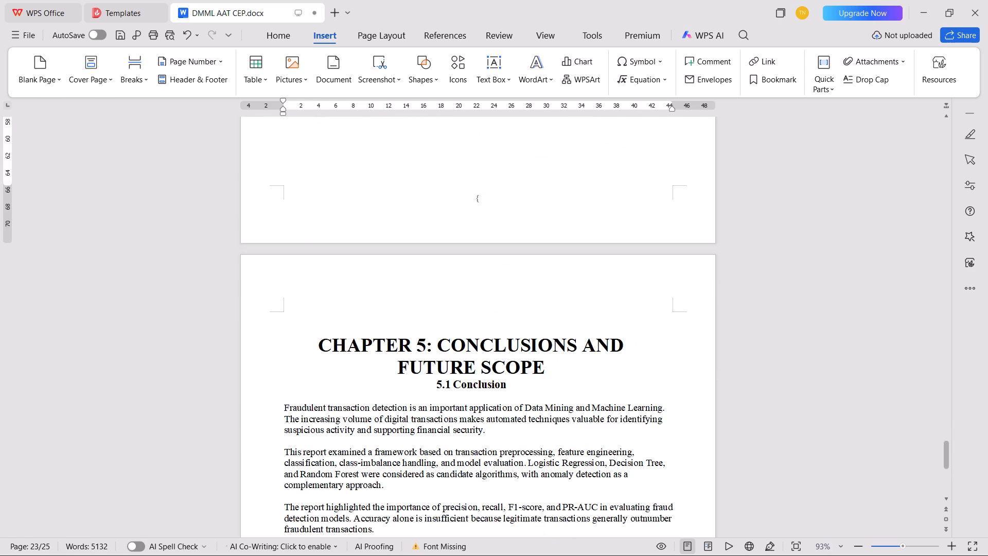
Left-align the Chapter 5 title at the page top and split it into "CHAPTER 5" and "CONCLUSIONS AND FUTURE SCOPE", without the colon.
{"action": "left_click", "coordinate": [314, 338]}
{"action": "key", "text": "BackSpace"}
{"action": "key", "text": "BackSpace"}
{"action": "left_click", "coordinate": [450, 323]}
{"action": "key", "text": "BackSpace"}
{"action": "key", "text": "BackSpace"}
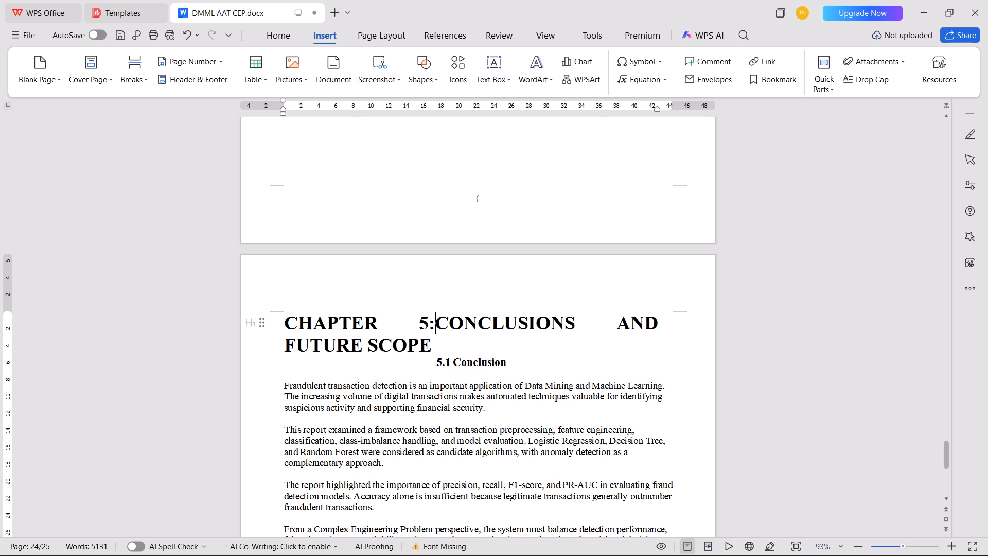
{"action": "key", "text": "Return"}
Left-align the headings "5.1 Conclusion" and "5.2 Future Scope" without indents.
{"action": "left_click", "coordinate": [417, 359]}
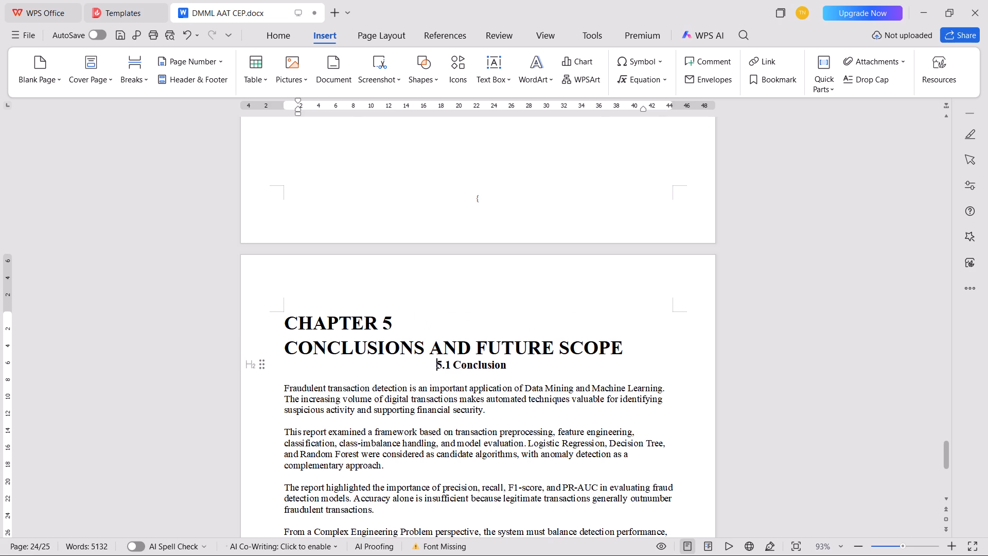
{"action": "key", "text": "BackSpace"}
{"action": "key", "text": "BackSpace"}
{"action": "scroll", "coordinate": [417, 359], "scroll_direction": "down", "scroll_amount": 8}
{"action": "scroll", "coordinate": [409, 331], "scroll_direction": "up", "scroll_amount": 1}
{"action": "left_click", "coordinate": [398, 462]}
{"action": "key", "text": "BackSpace"}
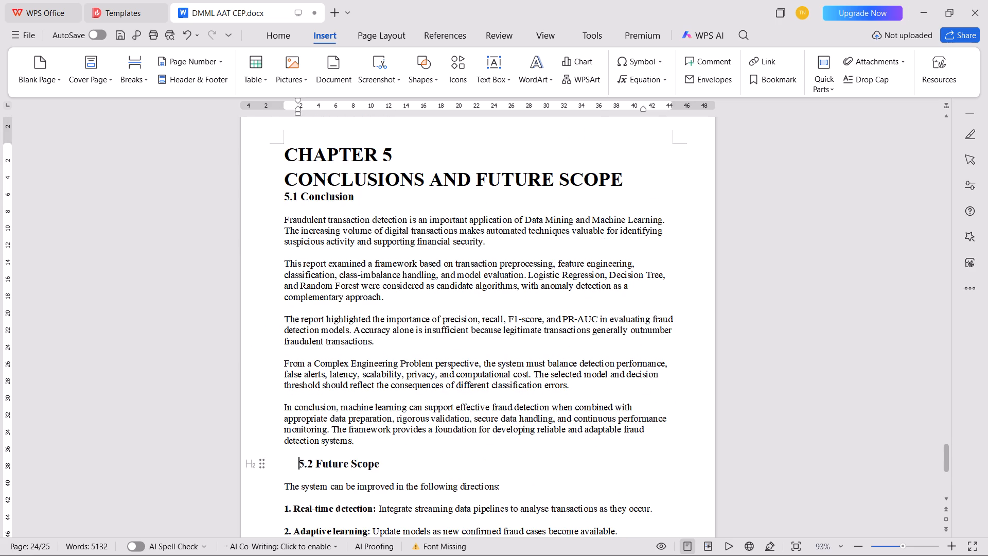
{"action": "key", "text": "BackSpace"}
Start the references on a new page by inserting a blank page after the Future Scope closing paragraph and removing the surplus empty page.
{"action": "scroll", "coordinate": [391, 454], "scroll_direction": "down", "scroll_amount": 6}
{"action": "scroll", "coordinate": [351, 369], "scroll_direction": "down", "scroll_amount": 6}
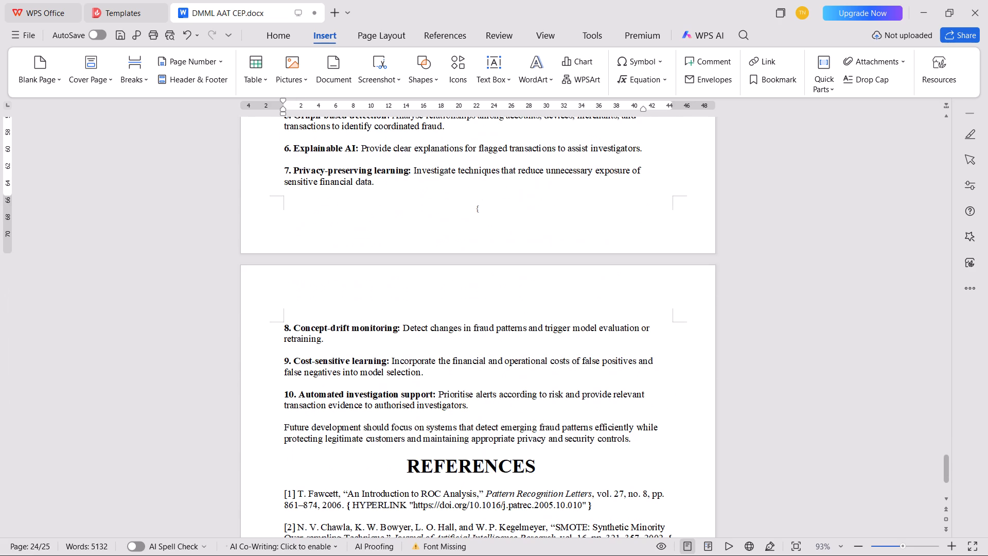
{"action": "left_click", "coordinate": [639, 447]}
{"action": "left_click", "coordinate": [34, 73]}
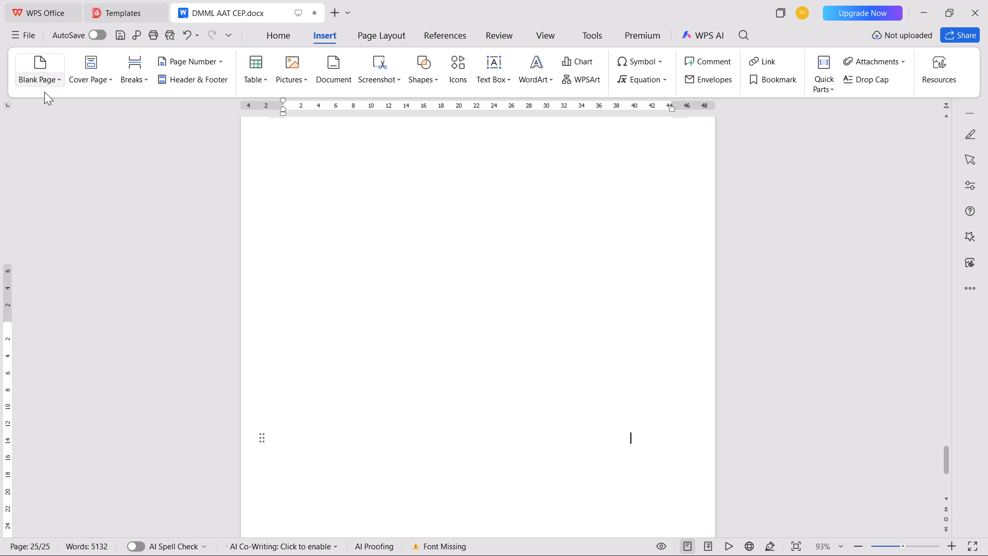
{"action": "scroll", "coordinate": [246, 305], "scroll_direction": "up", "scroll_amount": 8}
{"action": "scroll", "coordinate": [250, 306], "scroll_direction": "down", "scroll_amount": 10}
{"action": "key", "text": "Right"}
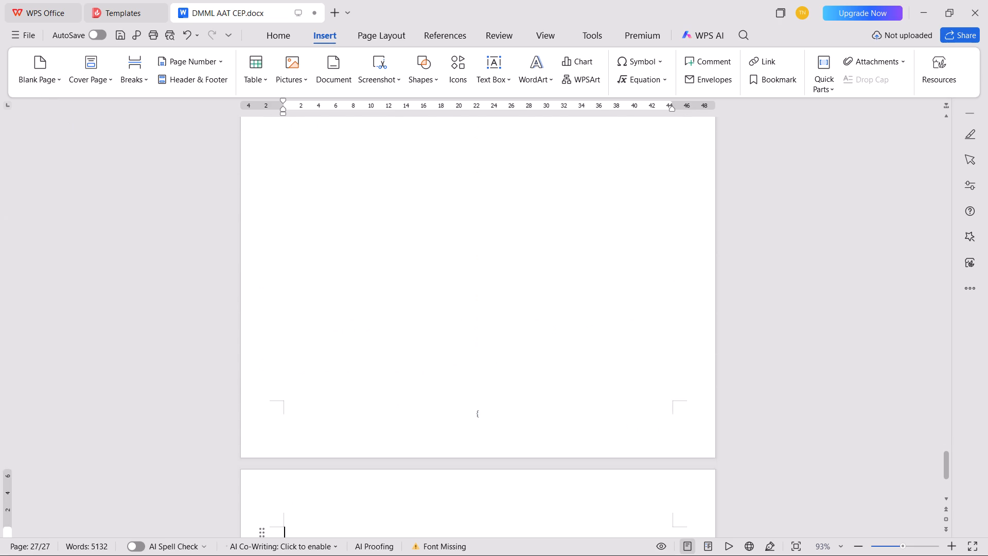
{"action": "key", "text": "BackSpace"}
Check the page layout around the REFERENCES title and the end of section 5.2.
{"action": "scroll", "coordinate": [224, 306], "scroll_direction": "up", "scroll_amount": 7}
{"action": "scroll", "coordinate": [487, 333], "scroll_direction": "down", "scroll_amount": 17}
{"action": "scroll", "coordinate": [465, 345], "scroll_direction": "up", "scroll_amount": 1}
{"action": "scroll", "coordinate": [464, 347], "scroll_direction": "down", "scroll_amount": 3}
{"action": "scroll", "coordinate": [450, 349], "scroll_direction": "up", "scroll_amount": 4}
{"action": "scroll", "coordinate": [449, 351], "scroll_direction": "down", "scroll_amount": 2}
{"action": "scroll", "coordinate": [449, 351], "scroll_direction": "up", "scroll_amount": 1}
{"action": "scroll", "coordinate": [449, 351], "scroll_direction": "down", "scroll_amount": 14}
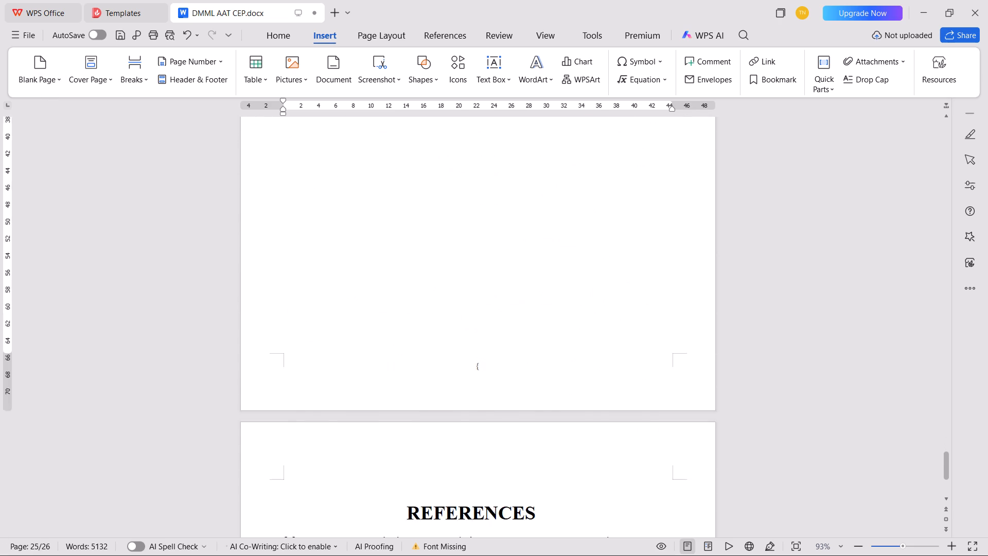
{"action": "scroll", "coordinate": [449, 351], "scroll_direction": "down", "scroll_amount": 5}
{"action": "scroll", "coordinate": [329, 304], "scroll_direction": "up", "scroll_amount": 3}
{"action": "scroll", "coordinate": [329, 304], "scroll_direction": "down", "scroll_amount": 1}
{"action": "scroll", "coordinate": [329, 304], "scroll_direction": "up", "scroll_amount": 1}
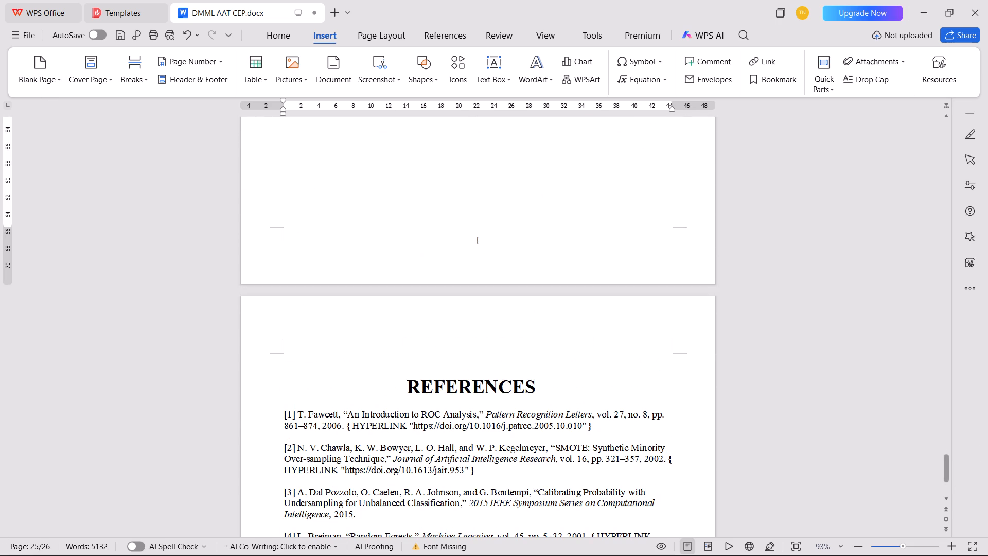
Set the font of all text from the ABSTRACT heading to the last reference to Times New Roman.
{"action": "scroll", "coordinate": [545, 449], "scroll_direction": "down", "scroll_amount": 11}
{"action": "left_click_drag", "start_coordinate": [616, 325], "coordinate": [138, 85]}
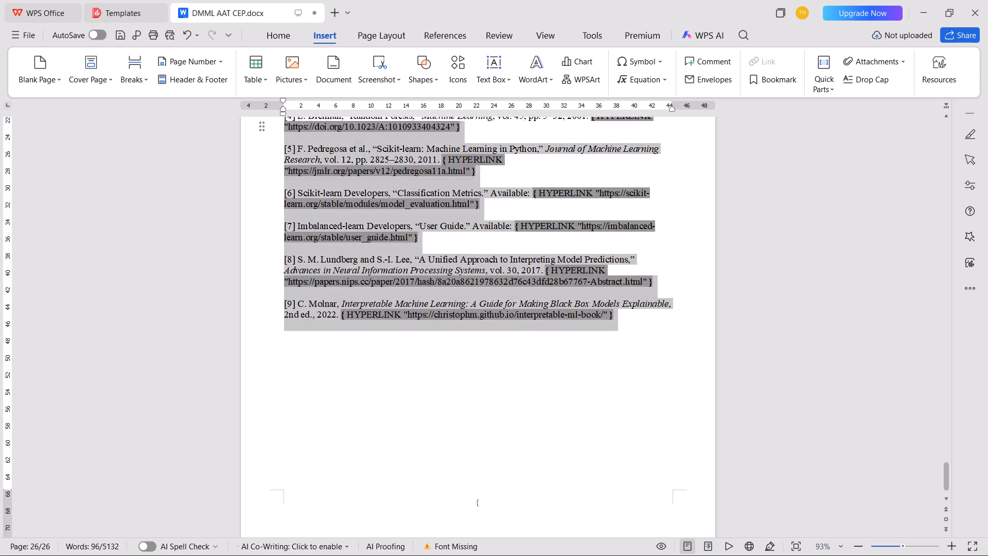
{"action": "left_click_drag", "start_coordinate": [138, 85], "coordinate": [187, 78]}
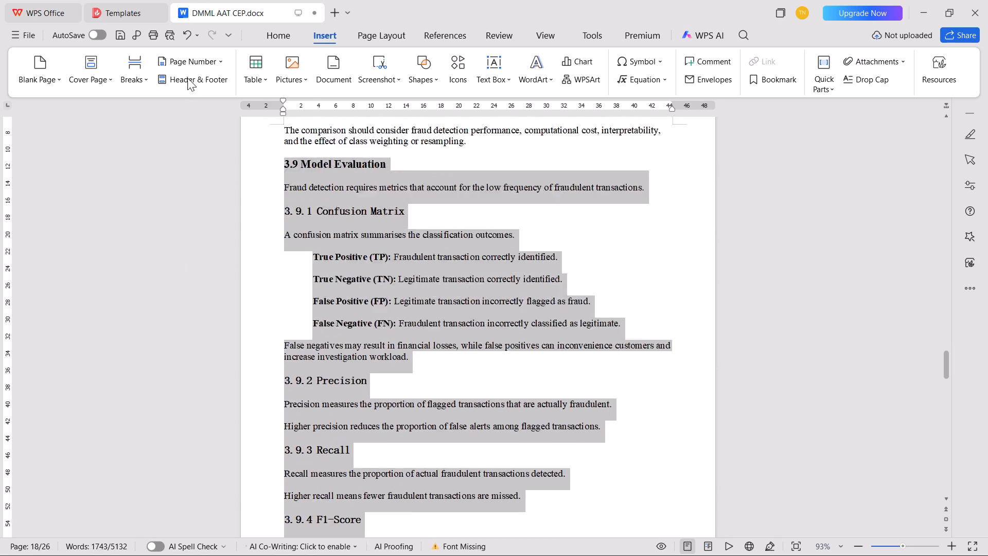
{"action": "left_click_drag", "start_coordinate": [187, 78], "coordinate": [207, 73]}
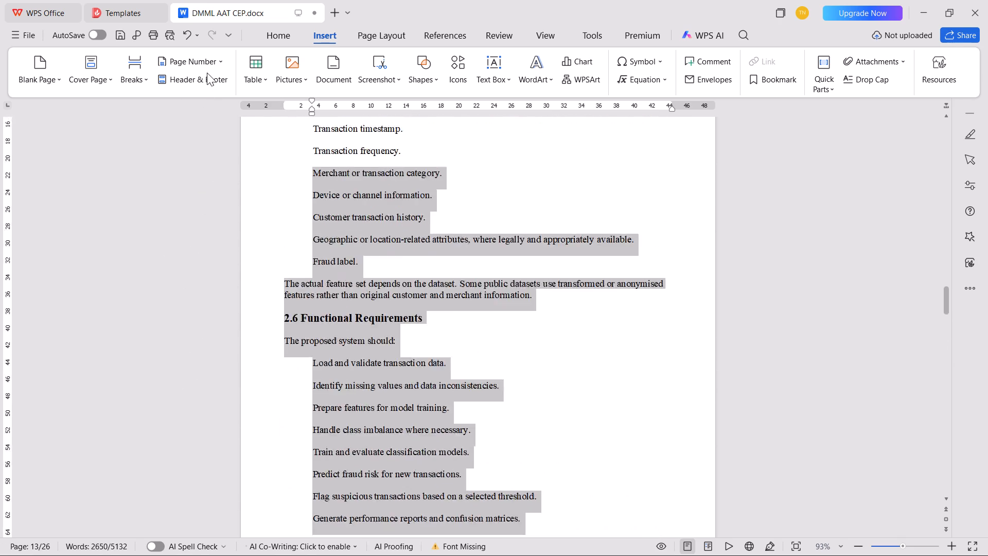
{"action": "left_click_drag", "start_coordinate": [207, 73], "coordinate": [204, 103]}
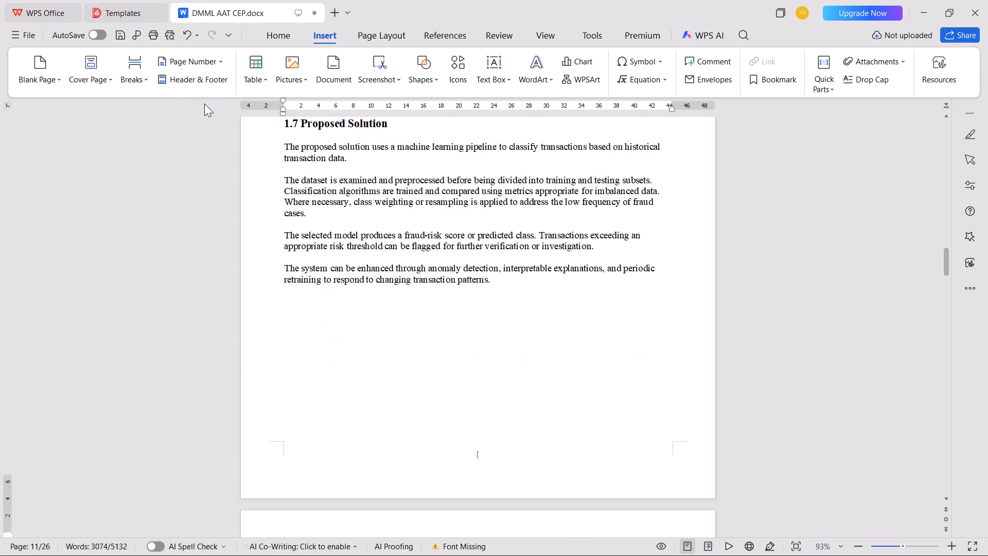
{"action": "left_click_drag", "start_coordinate": [204, 103], "coordinate": [225, 437]}
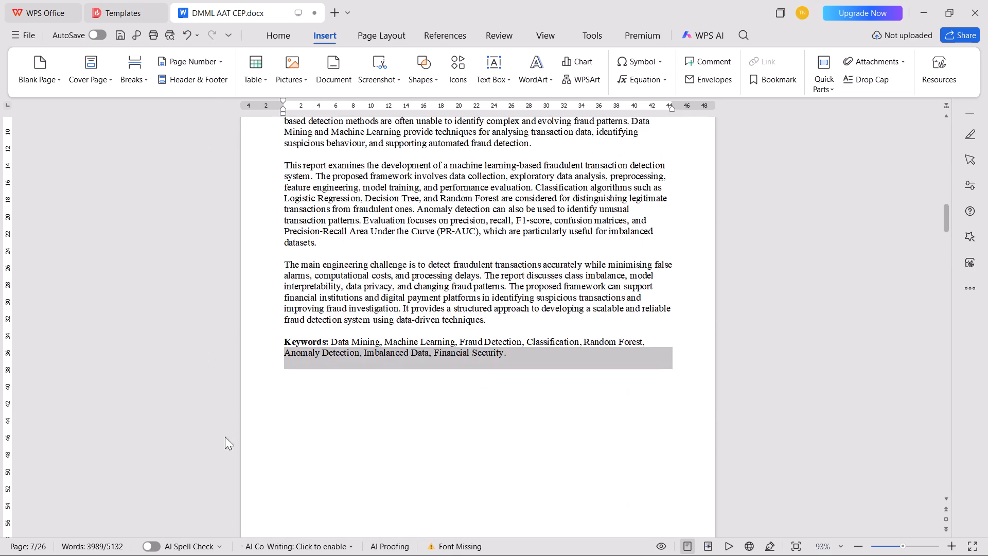
{"action": "left_click_drag", "start_coordinate": [225, 437], "coordinate": [266, 221]}
{"action": "scroll", "coordinate": [244, 222], "scroll_direction": "up", "scroll_amount": 4}
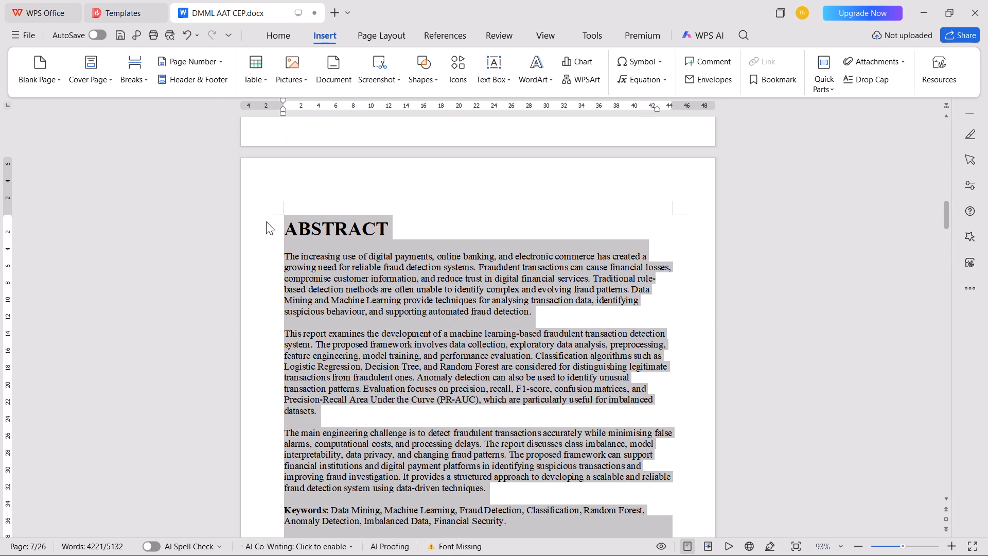
{"action": "left_click_drag", "start_coordinate": [266, 221], "coordinate": [266, 221]}
{"action": "left_click", "coordinate": [269, 44]}
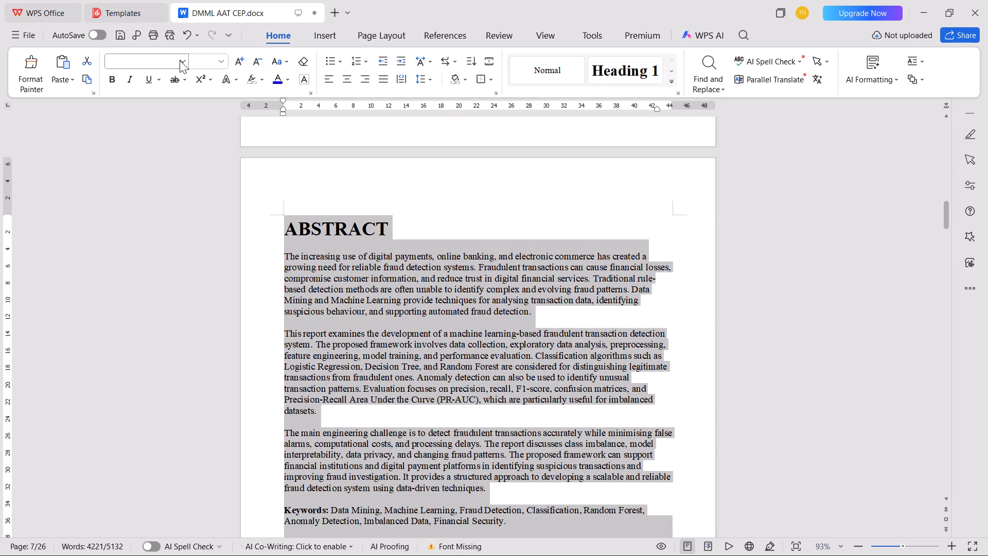
{"action": "left_click", "coordinate": [184, 60]}
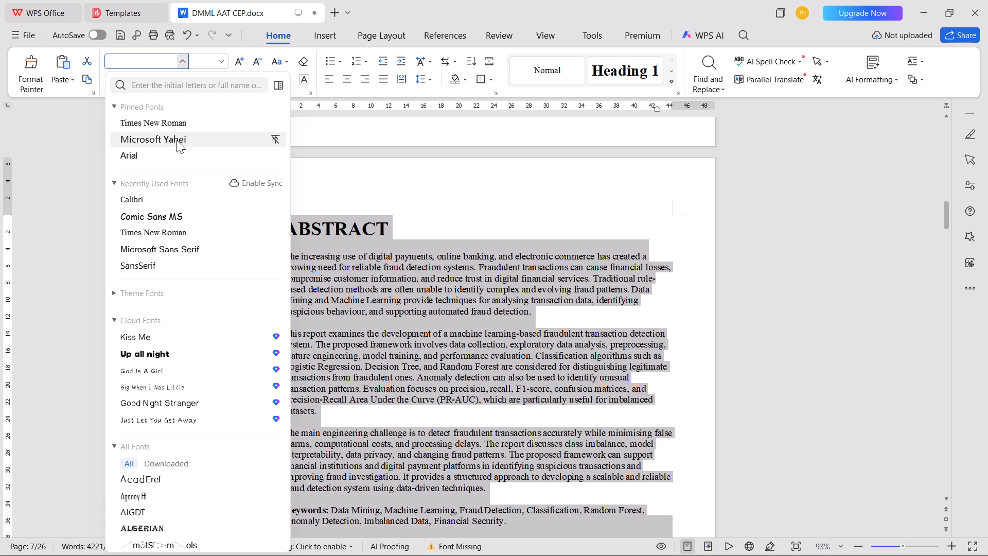
{"action": "left_click", "coordinate": [172, 124]}
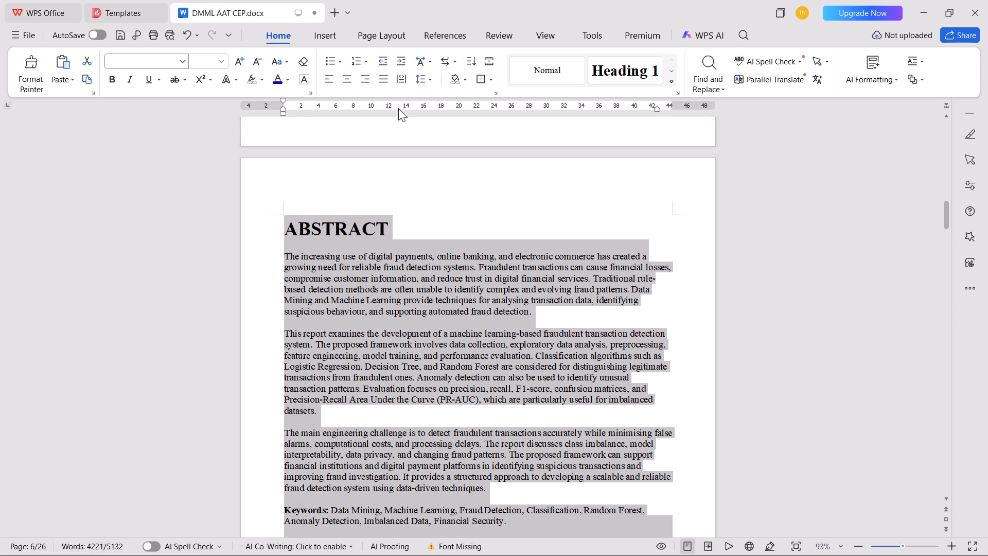
Justify all text from the ABSTRACT heading to the last reference and set its line spacing to 1.5.
{"action": "key", "text": "ctrl+e"}
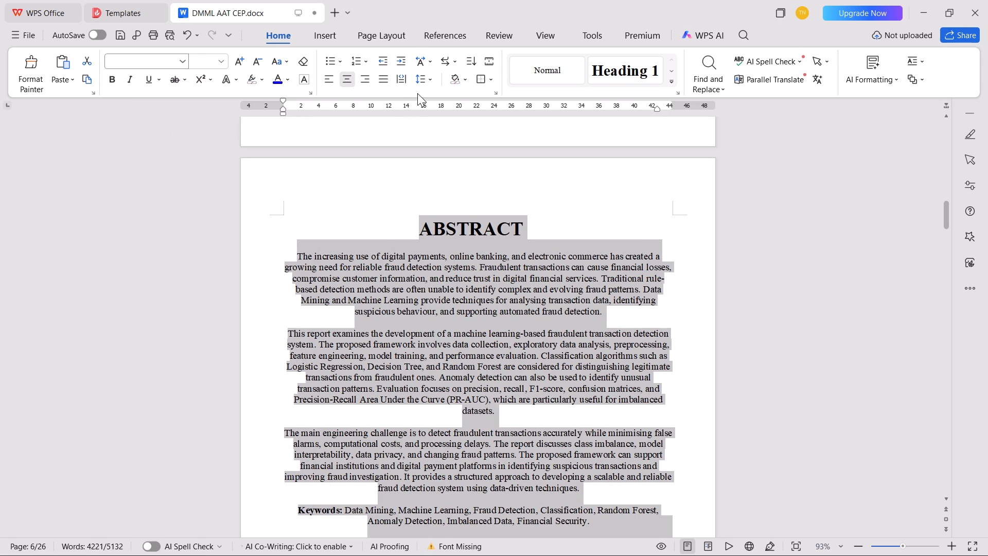
{"action": "key", "text": "ctrl+j"}
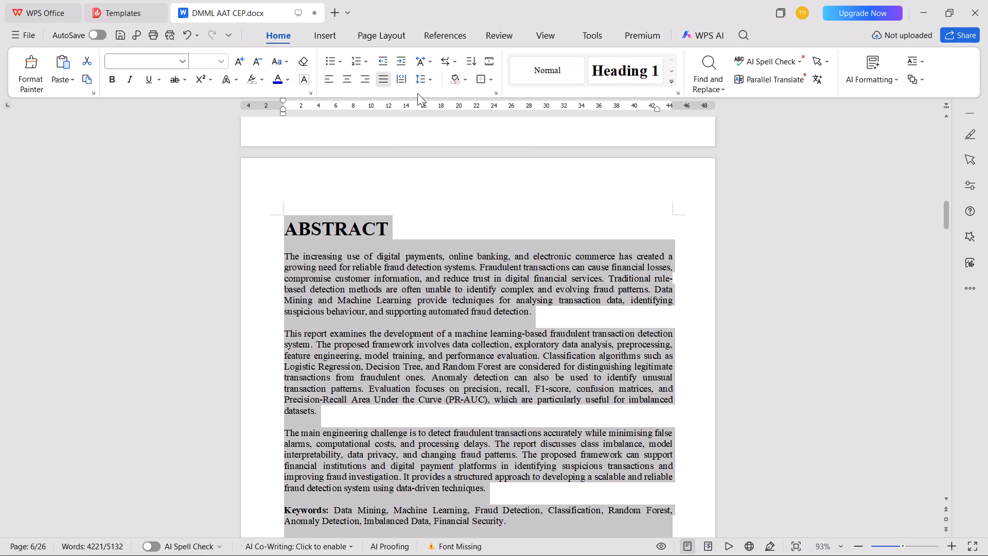
{"action": "left_click", "coordinate": [420, 83]}
{"action": "left_click", "coordinate": [431, 130]}
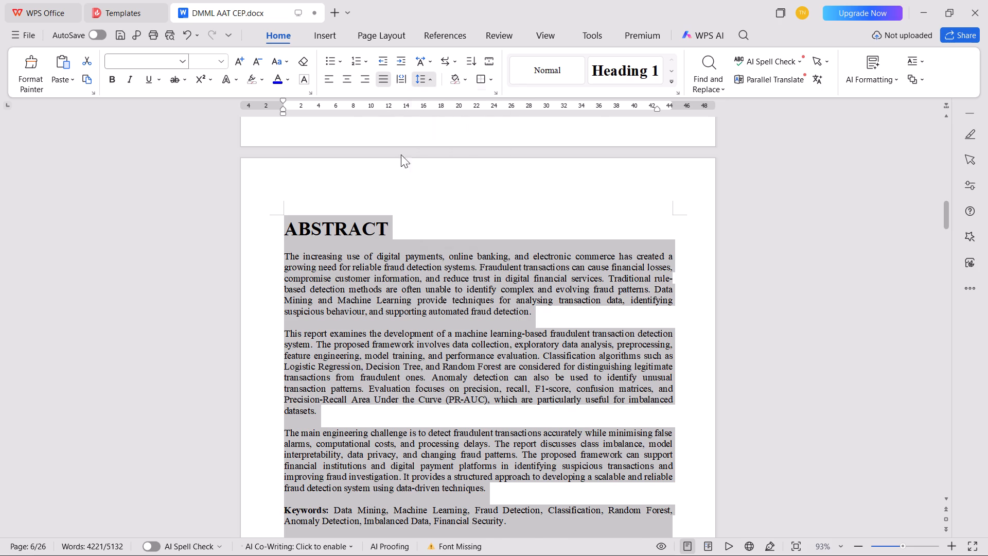
Centre the ABSTRACT heading and the two Chapter 1 title lines, "CHAPTER 1" and "INTRODUCTION".
{"action": "left_click", "coordinate": [257, 232]}
{"action": "key", "text": "ctrl+e"}
{"action": "scroll", "coordinate": [330, 316], "scroll_direction": "down", "scroll_amount": 5}
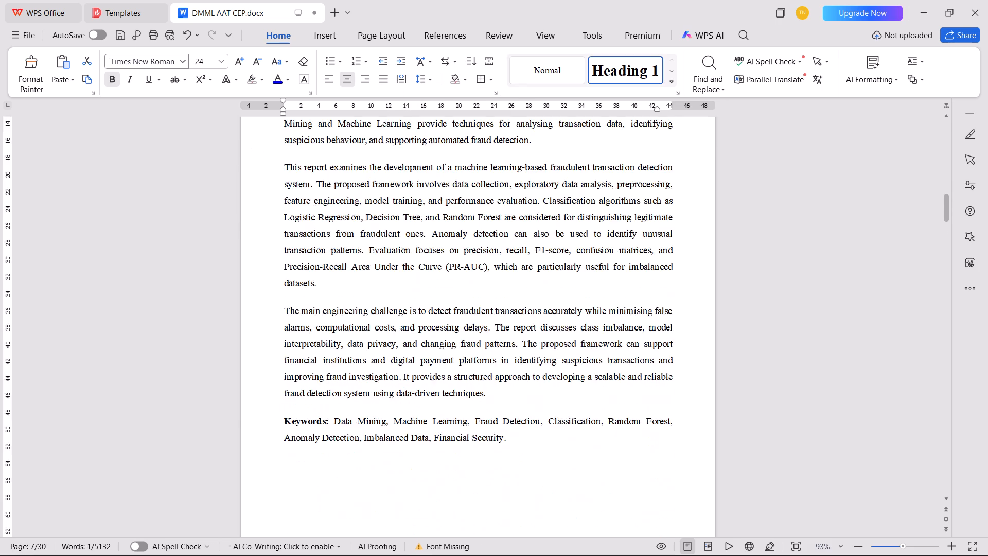
{"action": "scroll", "coordinate": [331, 318], "scroll_direction": "down", "scroll_amount": 14}
{"action": "left_click_drag", "start_coordinate": [264, 282], "coordinate": [255, 310]}
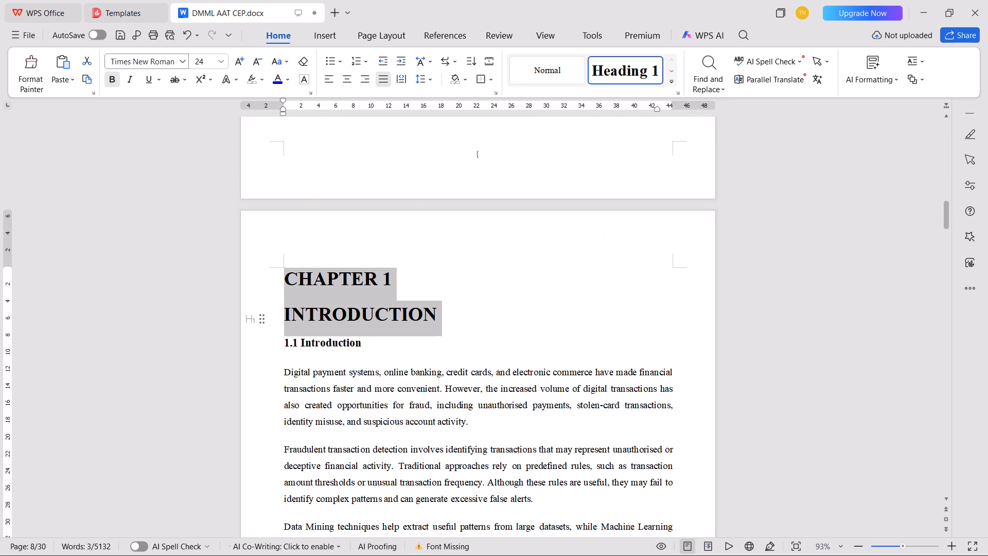
{"action": "key", "text": "ctrl+e"}
{"action": "left_click", "coordinate": [381, 333]}
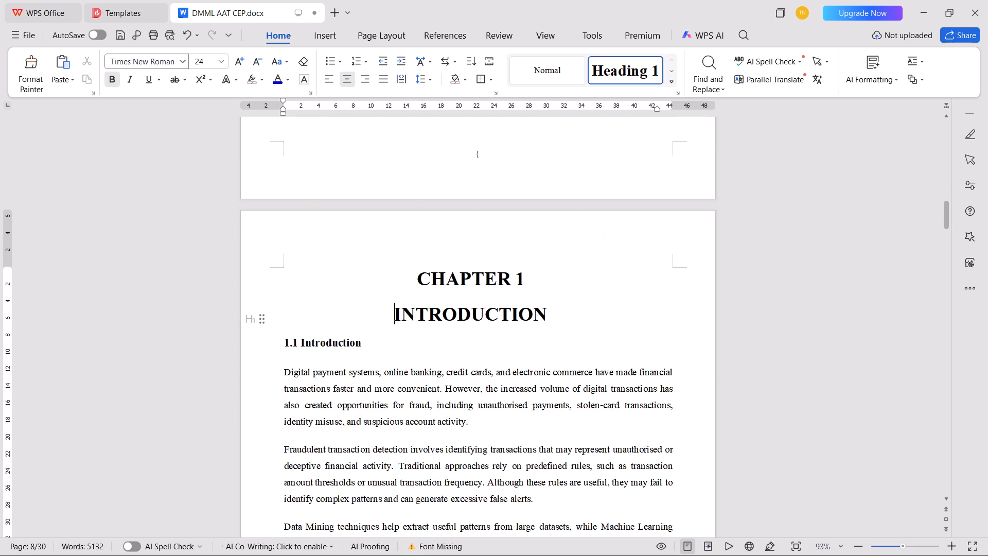
Append a space and colon to the headings "1.1 Introduction" and "1.2 Problem Statement".
{"action": "left_click", "coordinate": [383, 342]}
{"action": "key", "text": "space"}
{"action": "type", "text": ":"}
{"action": "scroll", "coordinate": [383, 342], "scroll_direction": "up", "scroll_amount": 1}
{"action": "scroll", "coordinate": [383, 342], "scroll_direction": "down", "scroll_amount": 11}
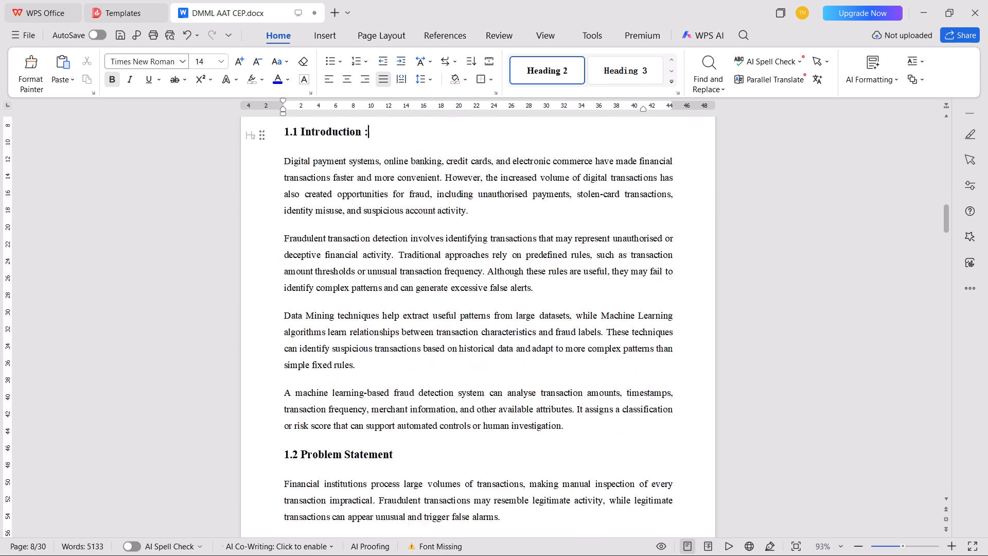
{"action": "scroll", "coordinate": [383, 342], "scroll_direction": "down", "scroll_amount": 4}
{"action": "left_click", "coordinate": [414, 297]}
{"action": "key", "text": "space"}
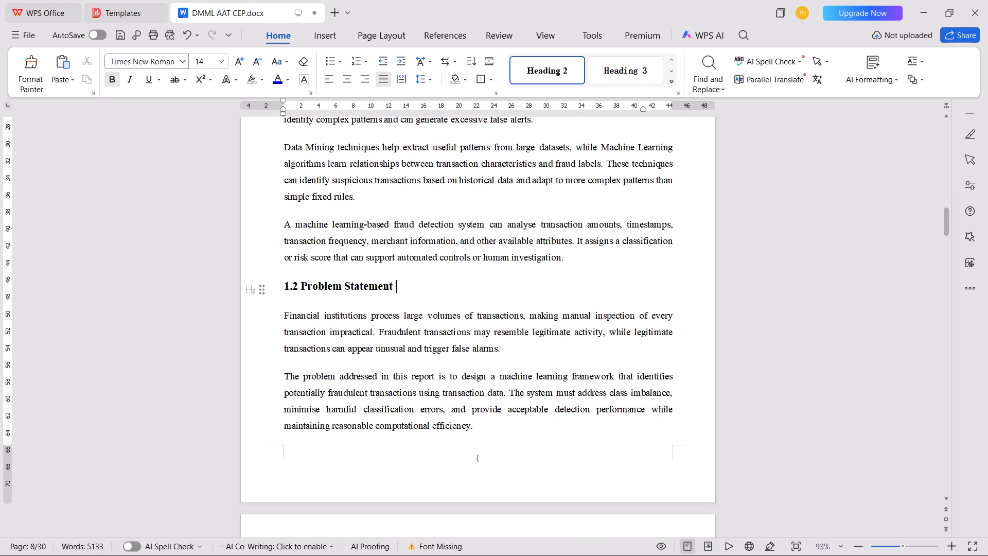
{"action": "type", "text": ":"}
Append a space and colon to the heading "1.3 Need for Fraud Detection".
{"action": "scroll", "coordinate": [415, 294], "scroll_direction": "down", "scroll_amount": 2}
{"action": "scroll", "coordinate": [420, 302], "scroll_direction": "up", "scroll_amount": 2}
{"action": "scroll", "coordinate": [420, 302], "scroll_direction": "down", "scroll_amount": 8}
{"action": "left_click", "coordinate": [447, 369]}
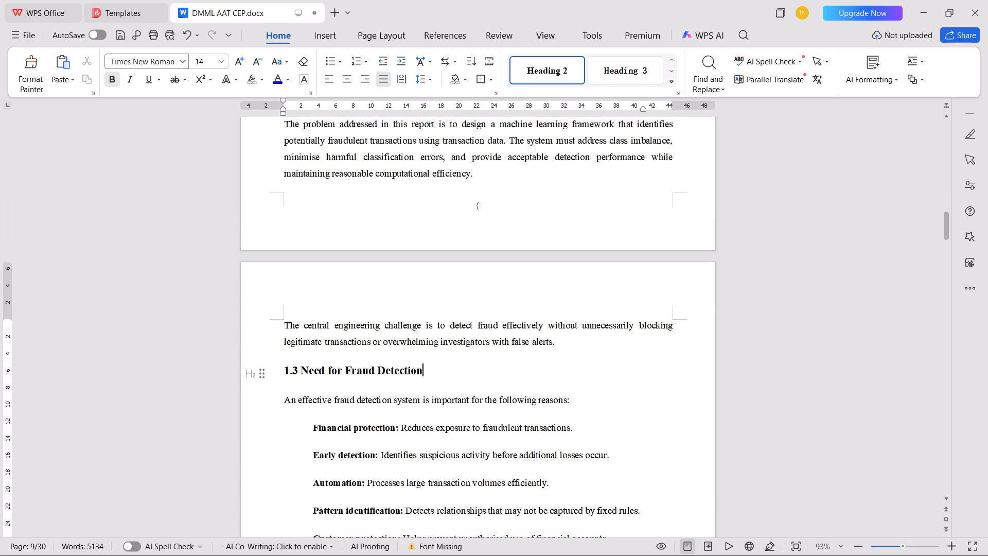
{"action": "key", "text": "space"}
{"action": "type", "text": ":"}
Turn the seven reasons in section 1.3 into an a., b., c. lettered list with bold letters.
{"action": "scroll", "coordinate": [447, 369], "scroll_direction": "down", "scroll_amount": 6}
{"action": "left_click_drag", "start_coordinate": [583, 433], "coordinate": [279, 268]}
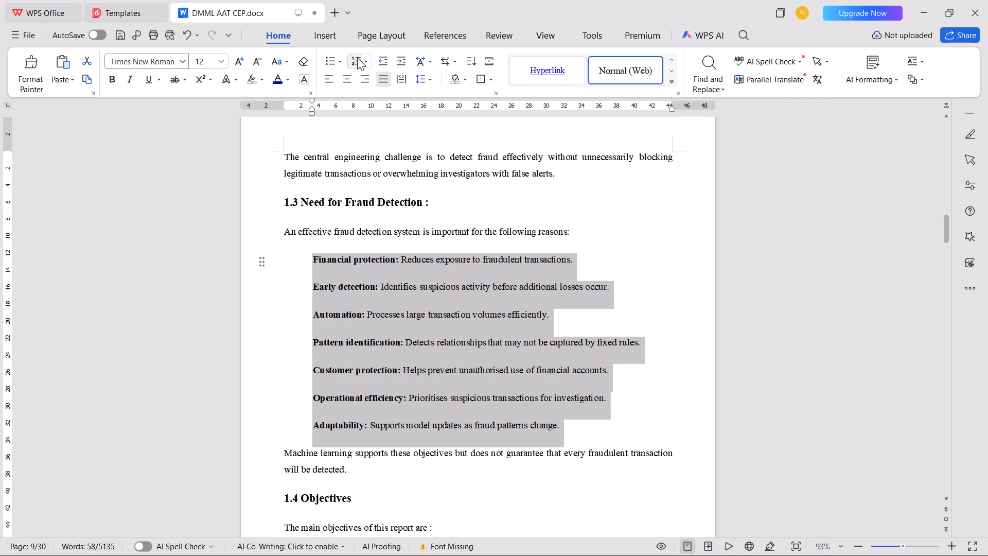
{"action": "left_click", "coordinate": [366, 67]}
{"action": "left_click", "coordinate": [455, 142]}
{"action": "key", "text": "Tab"}
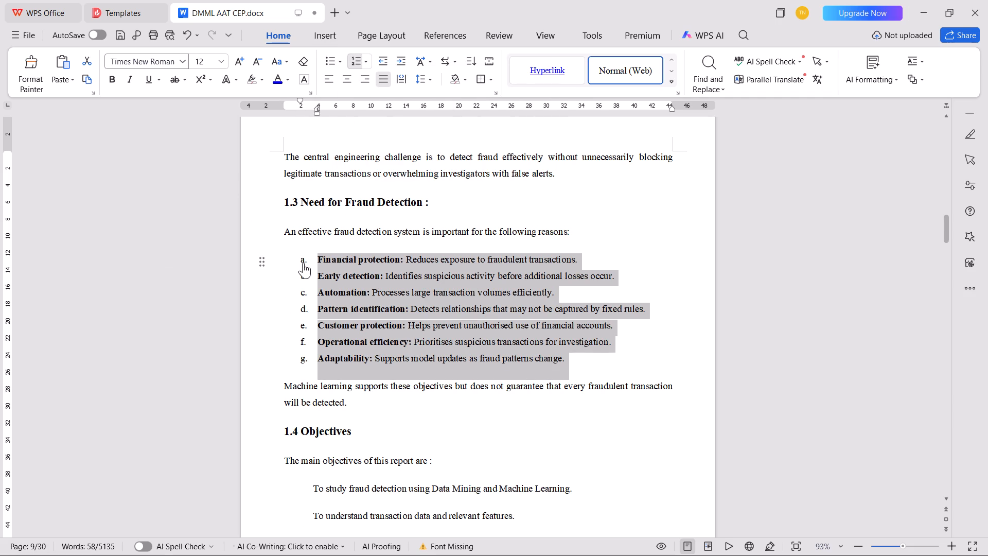
{"action": "left_click", "coordinate": [303, 263]}
{"action": "key", "text": "ctrl+b"}
{"action": "left_click", "coordinate": [457, 330]}
Apply 1.5 line spacing to the introductory sentence and lettered list in section 1.3.
{"action": "left_click_drag", "start_coordinate": [574, 366], "coordinate": [291, 224]}
{"action": "left_click", "coordinate": [428, 84]}
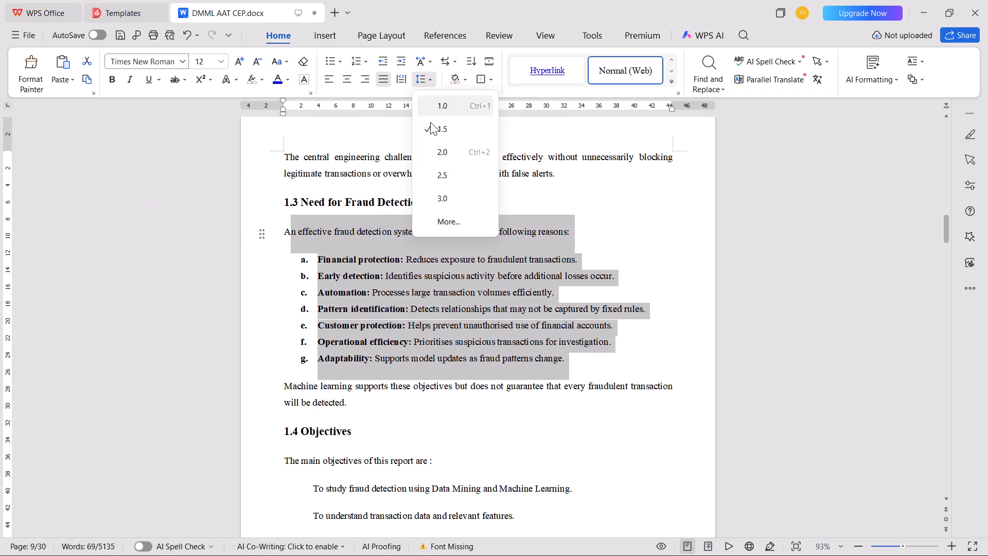
{"action": "left_click", "coordinate": [434, 131]}
{"action": "left_click", "coordinate": [442, 311]}
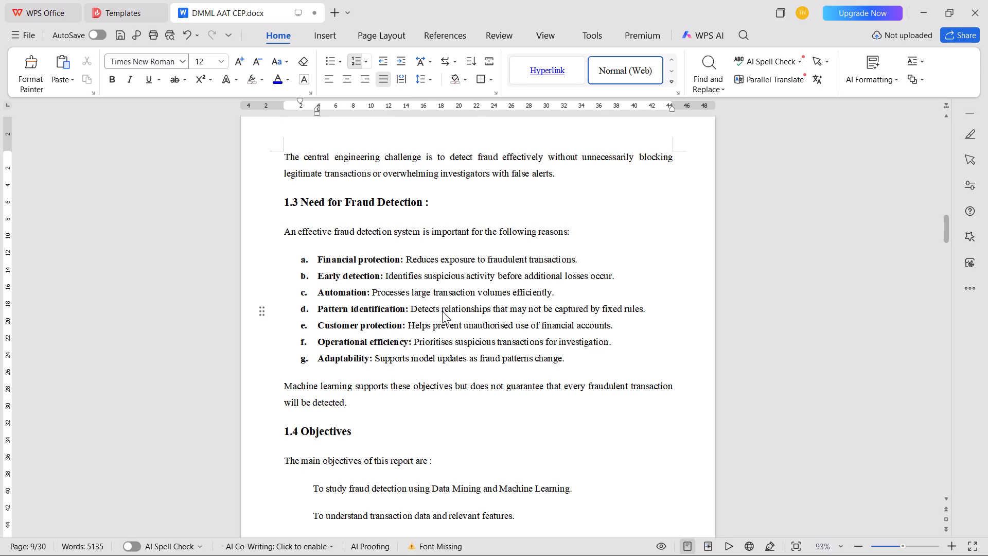
Append a space and colon to the heading "1.4 Objectives".
{"action": "scroll", "coordinate": [477, 327], "scroll_direction": "down", "scroll_amount": 4}
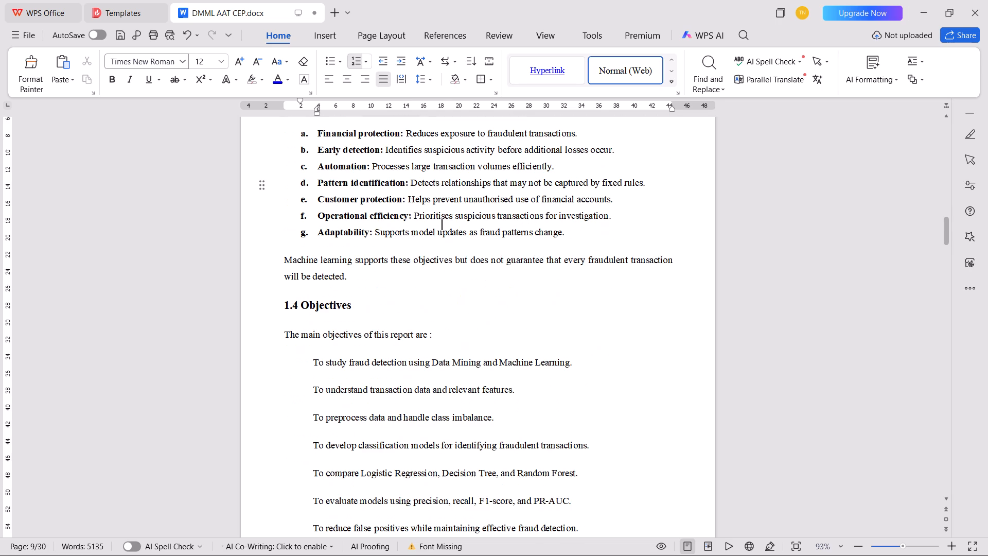
{"action": "left_click", "coordinate": [398, 312]}
{"action": "key", "text": "space"}
{"action": "type", "text": ":"}
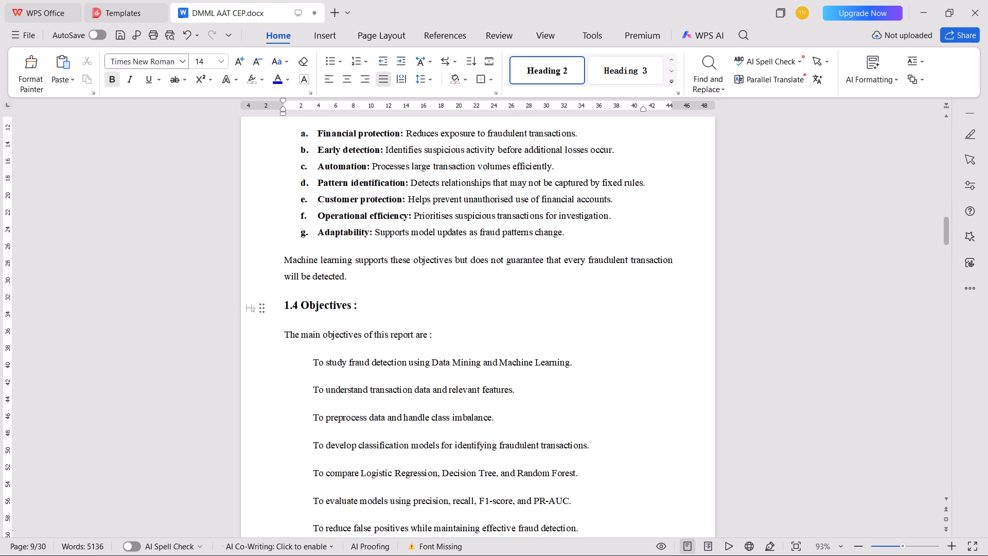
Turn the eight objectives in section 1.4 into an a., b., c. lettered list with bold letters.
{"action": "scroll", "coordinate": [398, 312], "scroll_direction": "down", "scroll_amount": 11}
{"action": "scroll", "coordinate": [419, 340], "scroll_direction": "up", "scroll_amount": 4}
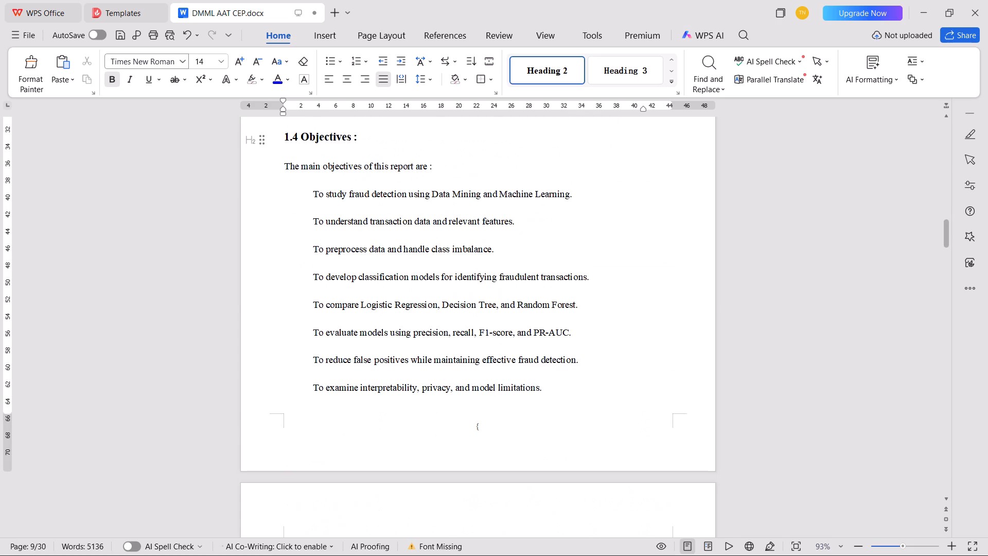
{"action": "left_click_drag", "start_coordinate": [564, 387], "coordinate": [305, 195]}
{"action": "left_click", "coordinate": [365, 66]}
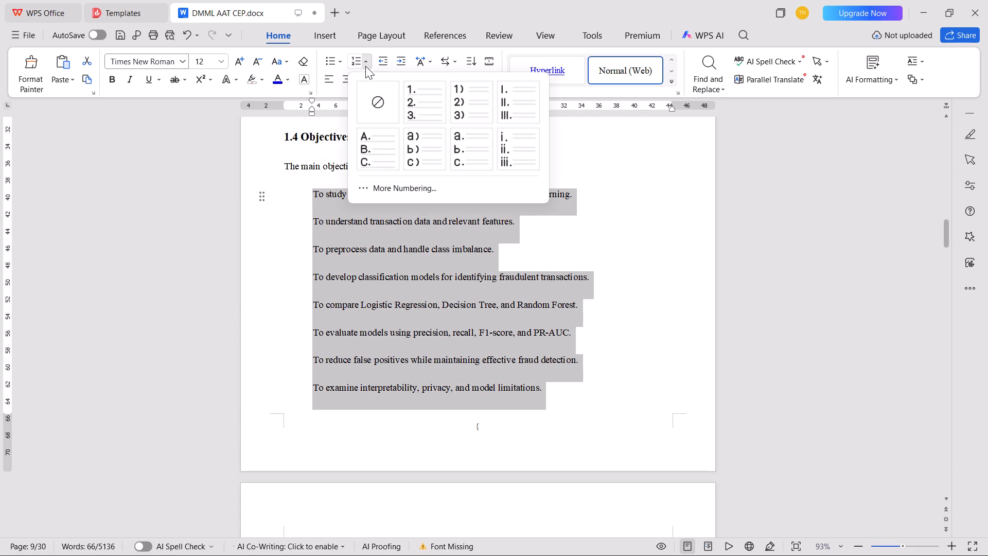
{"action": "left_click", "coordinate": [467, 161]}
{"action": "key", "text": "Tab"}
{"action": "left_click", "coordinate": [302, 195]}
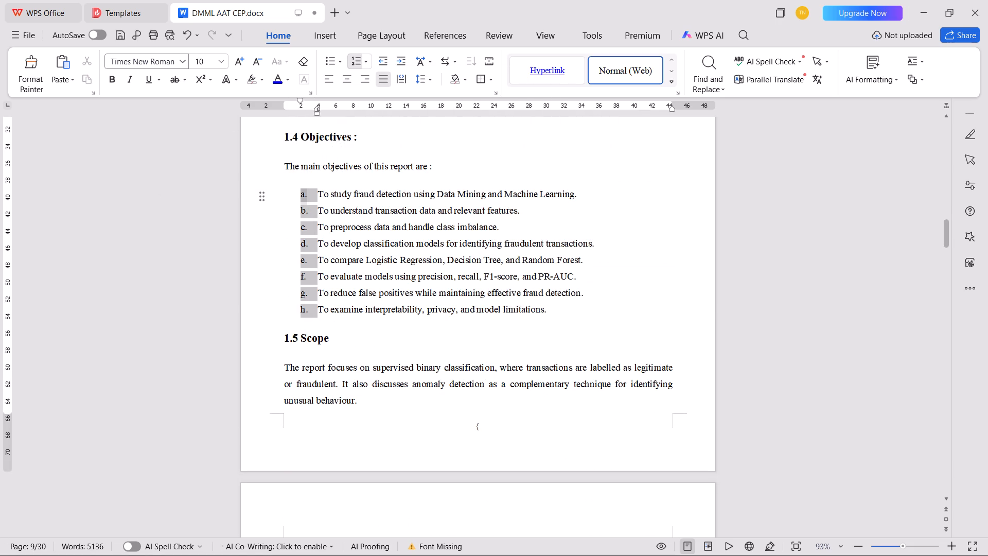
{"action": "key", "text": "ctrl+b"}
{"action": "left_click", "coordinate": [388, 282]}
Append a space and colon to the headings "1.5 Scope" and "1.6 Complex Engineering Problem Identification".
{"action": "scroll", "coordinate": [387, 300], "scroll_direction": "down", "scroll_amount": 2}
{"action": "left_click", "coordinate": [361, 265]}
{"action": "key", "text": "space"}
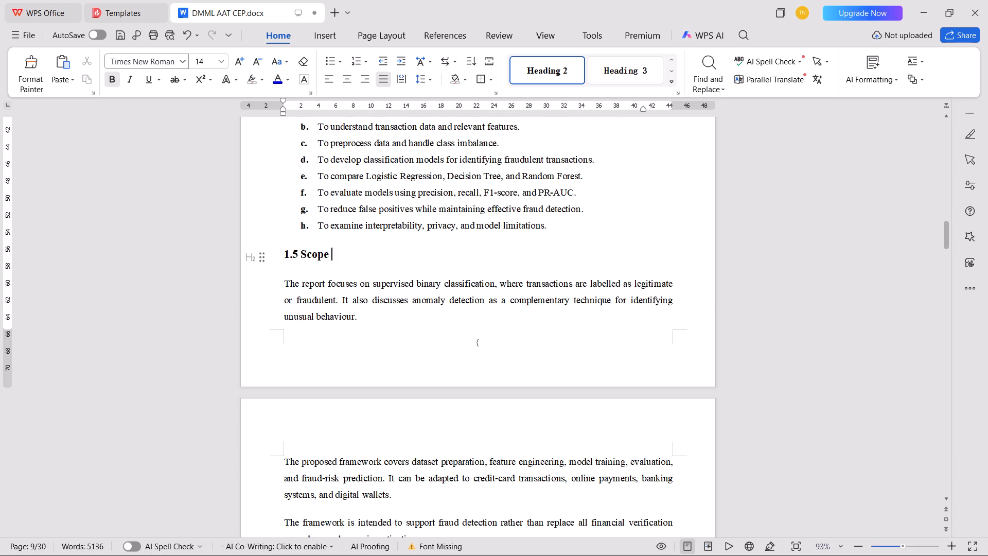
{"action": "type", "text": ":"}
{"action": "scroll", "coordinate": [380, 285], "scroll_direction": "down", "scroll_amount": 6}
{"action": "left_click", "coordinate": [556, 322]}
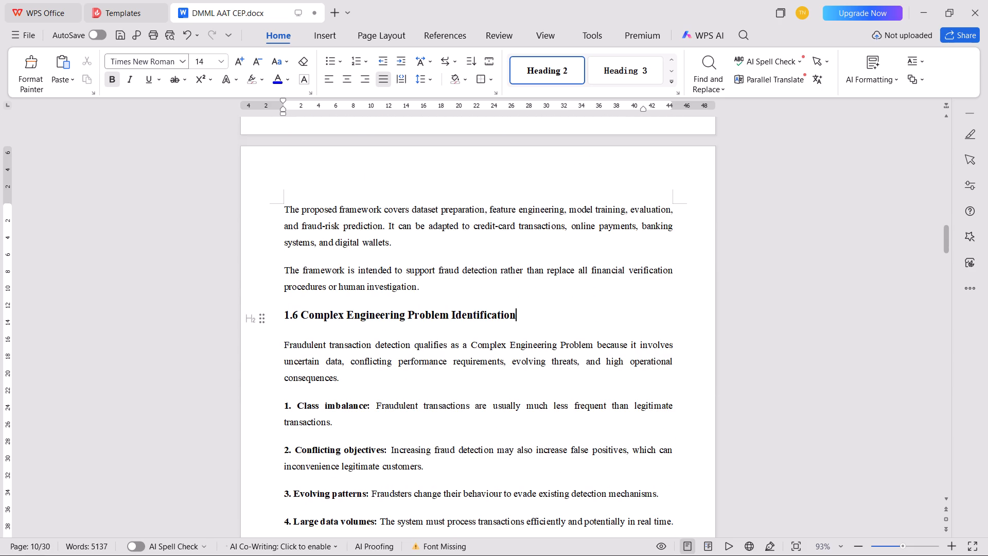
{"action": "key", "text": "space"}
{"action": "type", "text": ":"}
{"action": "scroll", "coordinate": [556, 322], "scroll_direction": "down", "scroll_amount": 6}
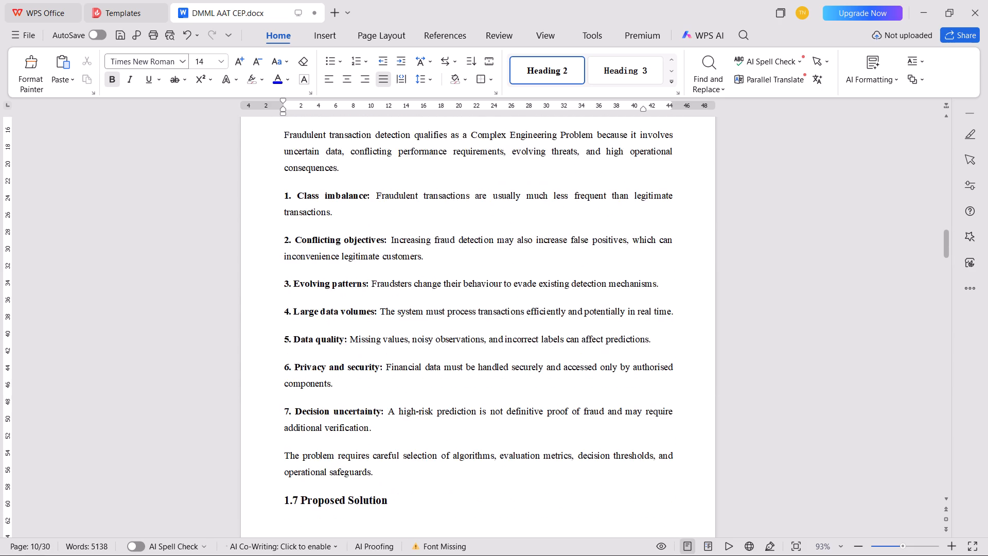
Delete the typed numbers "7." and "6." before "Decision uncertainty" and "Privacy and security" in section 1.6.
{"action": "left_click", "coordinate": [297, 367]}
{"action": "key", "text": "ctrl+BackSpace"}
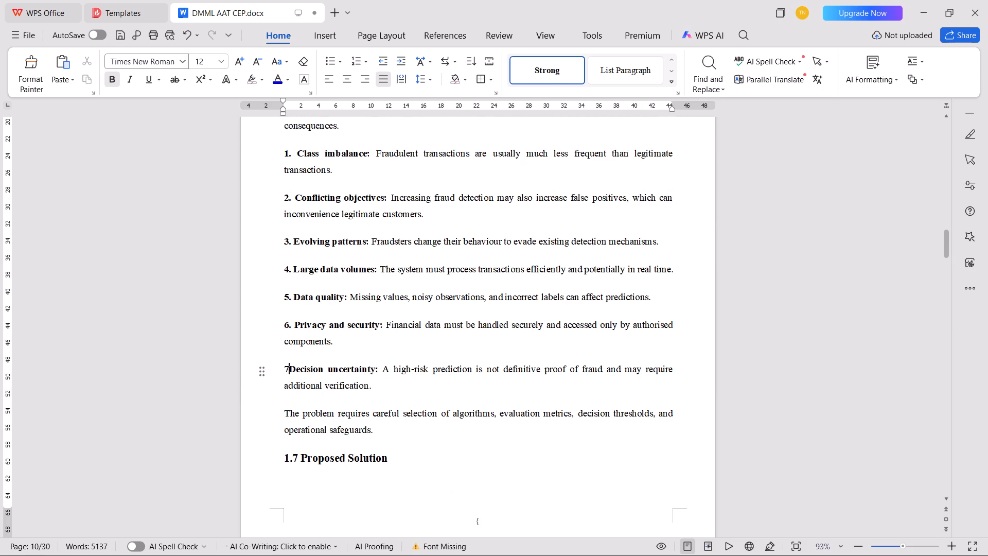
{"action": "key", "text": "BackSpace"}
{"action": "key", "text": "BackSpace"}
{"action": "key", "text": "Return"}
{"action": "key", "text": "Up"}
{"action": "key", "text": "Up"}
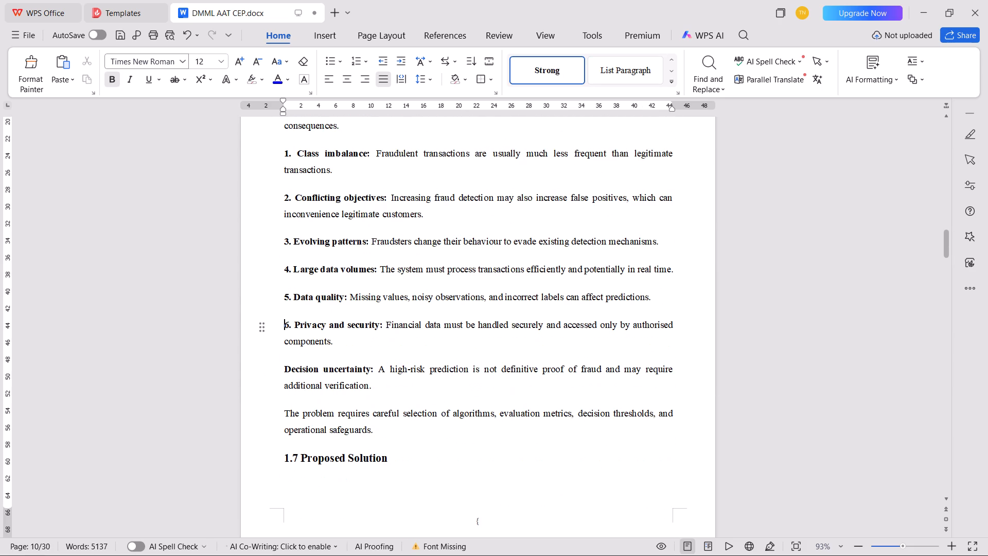
{"action": "key", "text": "ctrl+Delete"}
{"action": "key", "text": "ctrl+Delete"}
{"action": "key", "text": "BackSpace"}
{"action": "key", "text": "Return"}
Delete the typed numbers "5." and "4." before "Data quality" and "Large data volumes" in section 1.6.
{"action": "key", "text": "Down"}
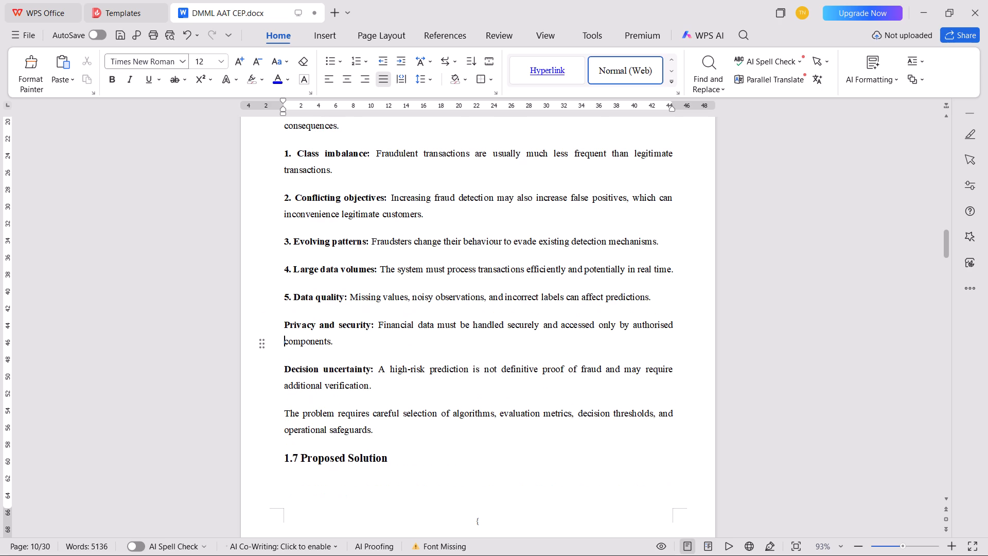
{"action": "key", "text": "Up"}
{"action": "key", "text": "Up"}
{"action": "key", "text": "ctrl+Delete"}
{"action": "key", "text": "ctrl+Delete"}
{"action": "key", "text": "backslash"}
{"action": "key", "text": "BackSpace"}
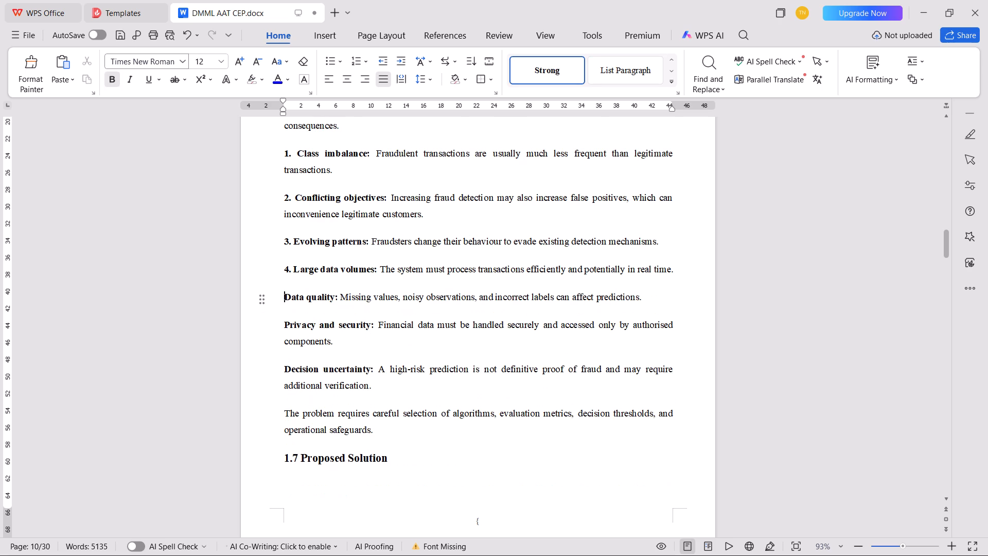
{"action": "key", "text": "BackSpace"}
{"action": "key", "text": "Return"}
{"action": "key", "text": "Up"}
{"action": "key", "text": "ctrl+Delete"}
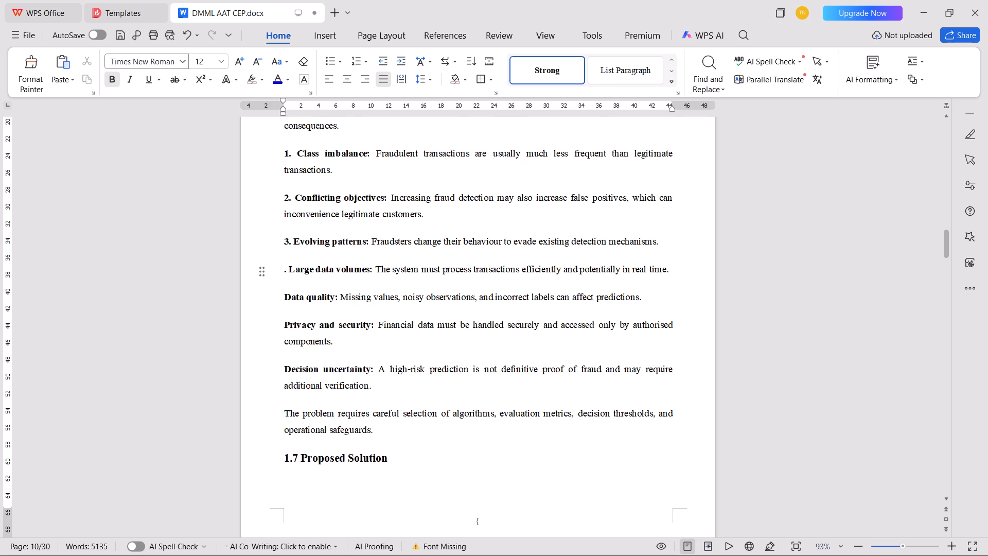
{"action": "key", "text": "Delete"}
{"action": "key", "text": "Delete"}
{"action": "key", "text": "BackSpace"}
{"action": "key", "text": "Return"}
Delete the typed numbers "3." and "2." before "Evolving patterns" and "Conflicting objectives" in section 1.6.
{"action": "key", "text": "Up"}
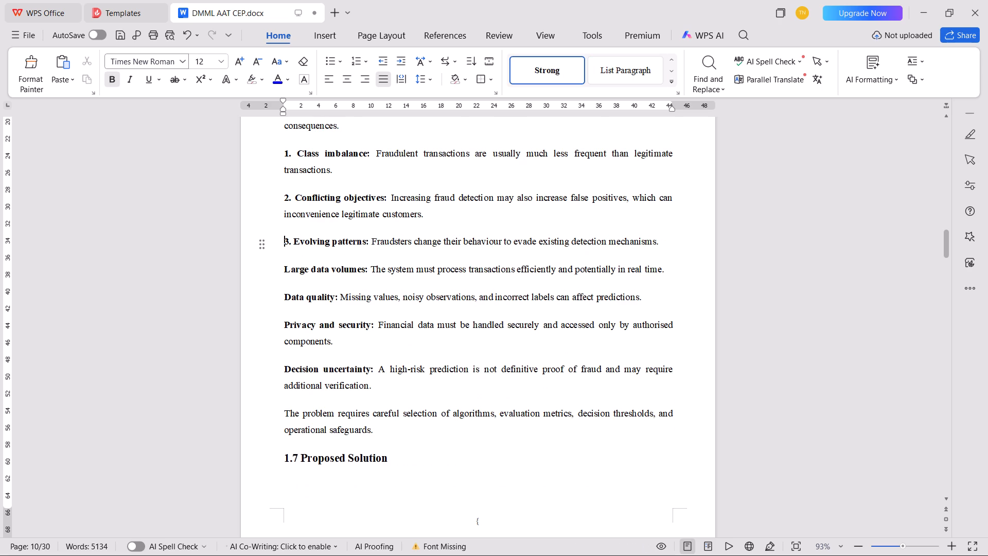
{"action": "key", "text": "Delete"}
{"action": "key", "text": "Delete"}
{"action": "key", "text": "Delete"}
{"action": "key", "text": "BackSpace"}
{"action": "key", "text": "Return"}
{"action": "key", "text": "Up"}
{"action": "key", "text": "Up"}
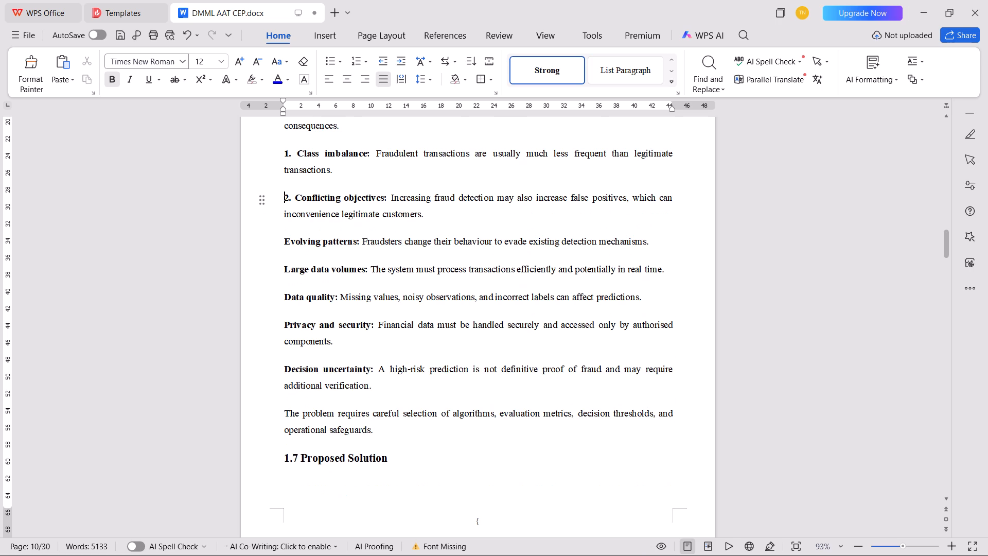
{"action": "key", "text": "Delete"}
{"action": "key", "text": "Delete"}
{"action": "key", "text": "Delete"}
{"action": "key", "text": "BackSpace"}
{"action": "key", "text": "Return"}
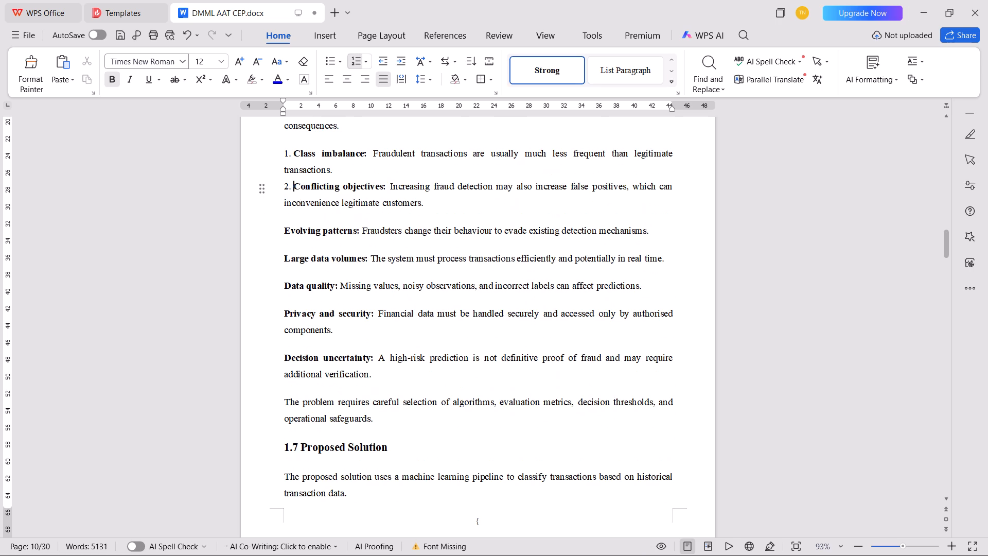
Remove the numbering from "Class imbalance" and "Conflicting objectives" in section 1.6, keeping each as its own paragraph.
{"action": "key", "text": "Up"}
{"action": "key", "text": "Up"}
{"action": "key", "text": "BackSpace"}
{"action": "key", "text": "BackSpace"}
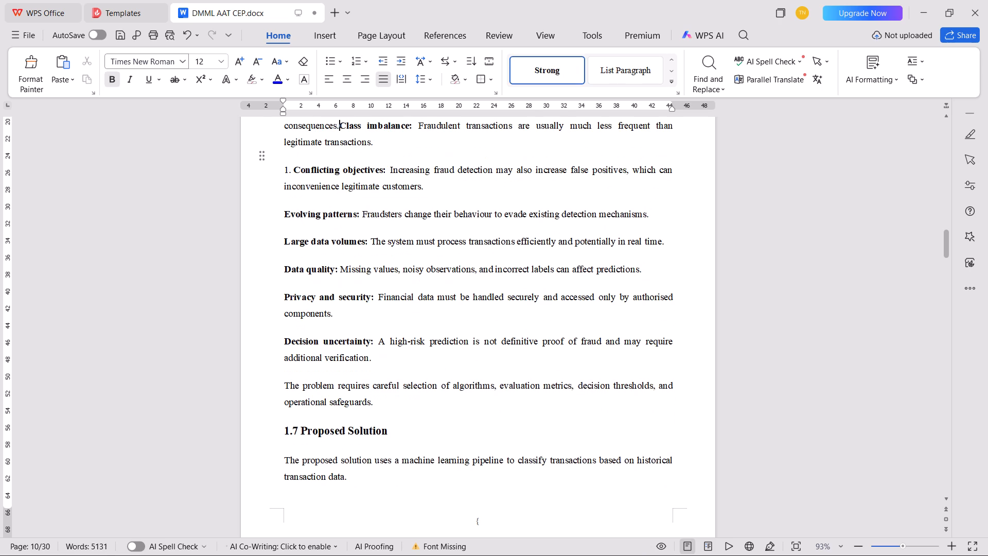
{"action": "key", "text": "Return"}
{"action": "key", "text": "Down"}
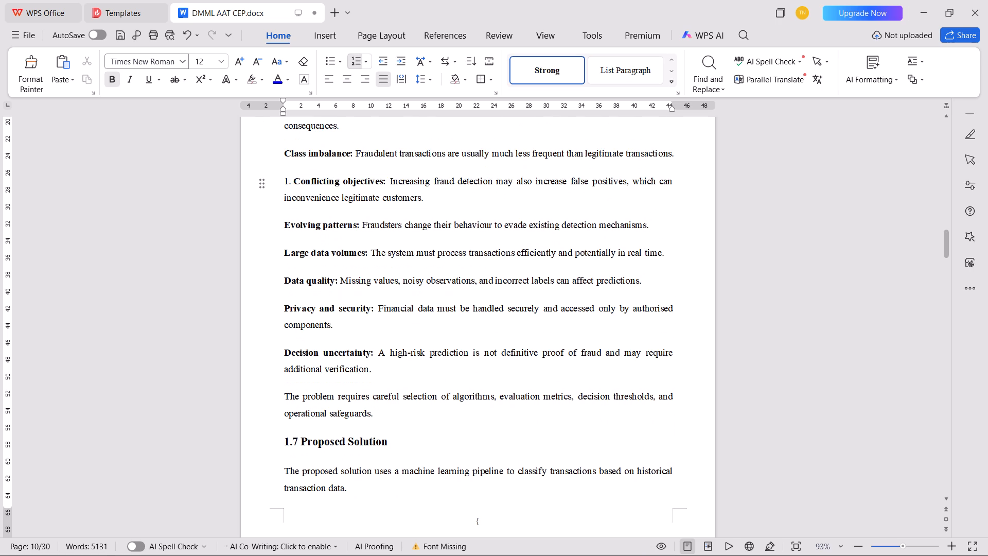
{"action": "key", "text": "BackSpace"}
{"action": "key", "text": "BackSpace"}
{"action": "key", "text": "Return"}
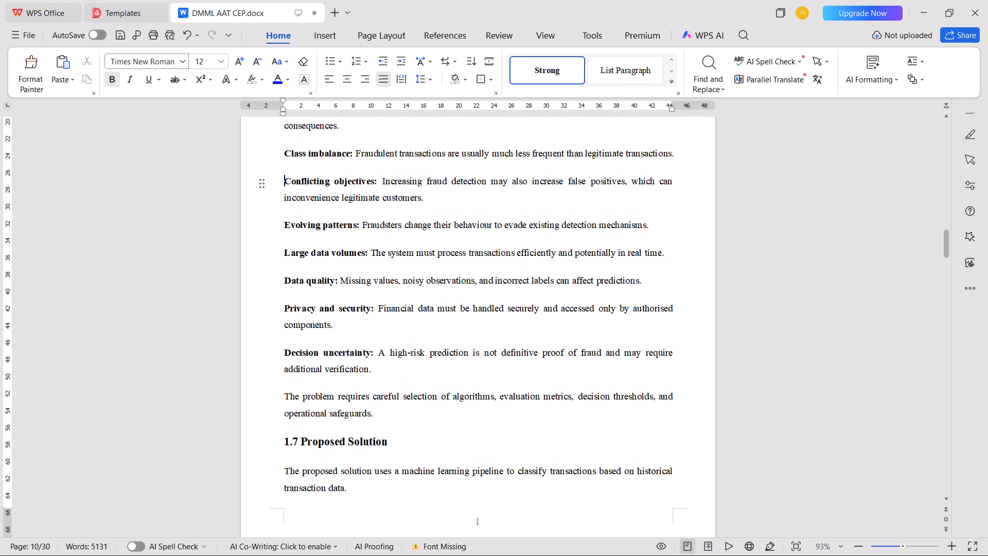
Turn the seven items in section 1.6 into an indented a., b., c. lettered list with bold letters.
{"action": "left_click_drag", "start_coordinate": [384, 366], "coordinate": [256, 162]}
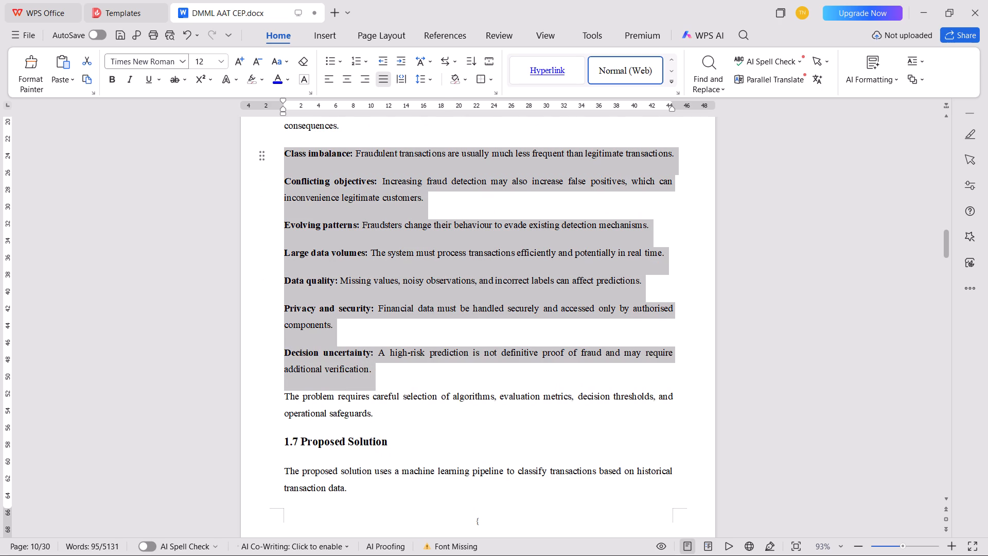
{"action": "left_click", "coordinate": [363, 66]}
{"action": "left_click", "coordinate": [455, 152]}
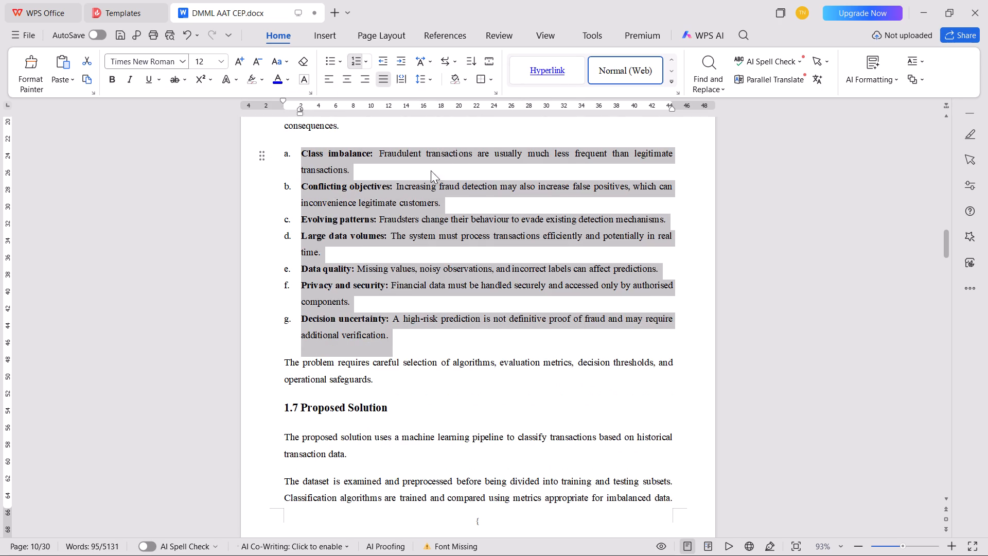
{"action": "key", "text": "Tab"}
{"action": "left_click", "coordinate": [300, 154]}
{"action": "left_click", "coordinate": [304, 155]}
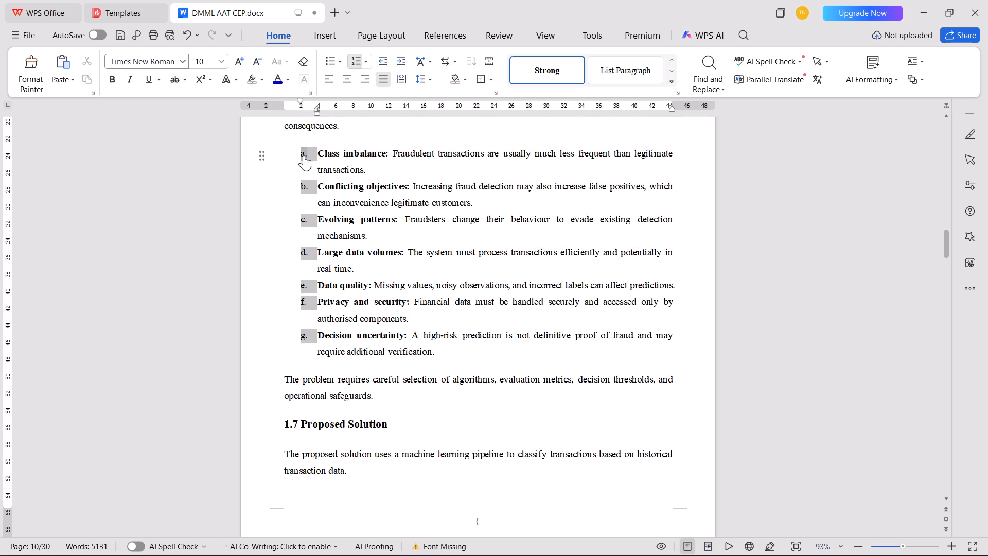
{"action": "key", "text": "ctrl+b"}
{"action": "left_click", "coordinate": [433, 195]}
Append a space and colon to the heading "1.7 Proposed Solution".
{"action": "scroll", "coordinate": [358, 280], "scroll_direction": "down", "scroll_amount": 4}
{"action": "left_click", "coordinate": [431, 265]}
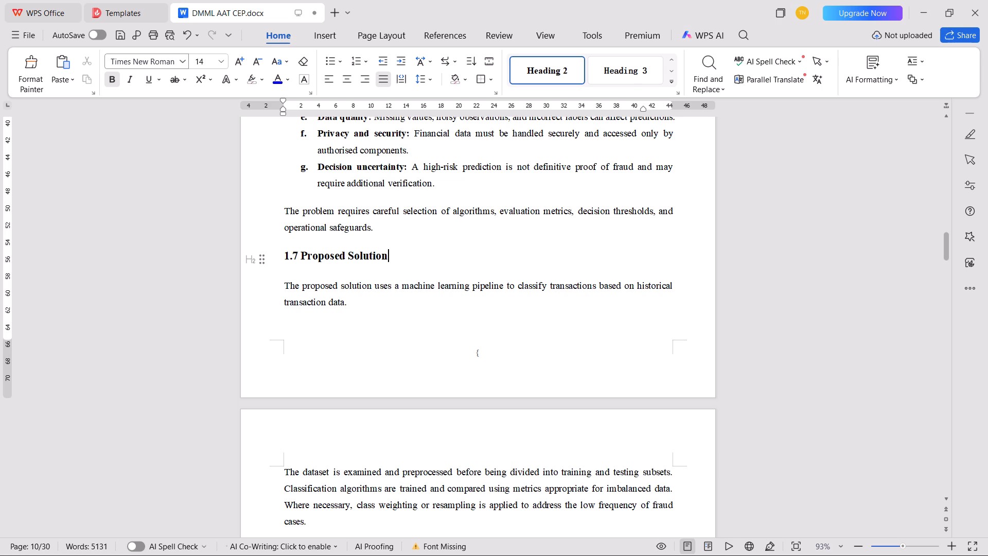
{"action": "key", "text": "space"}
{"action": "type", "text": ":"}
Centre the two title lines "CHAPTER 2" and "PREREQUISITES AND REQUIREMENTS".
{"action": "scroll", "coordinate": [368, 291], "scroll_direction": "down", "scroll_amount": 14}
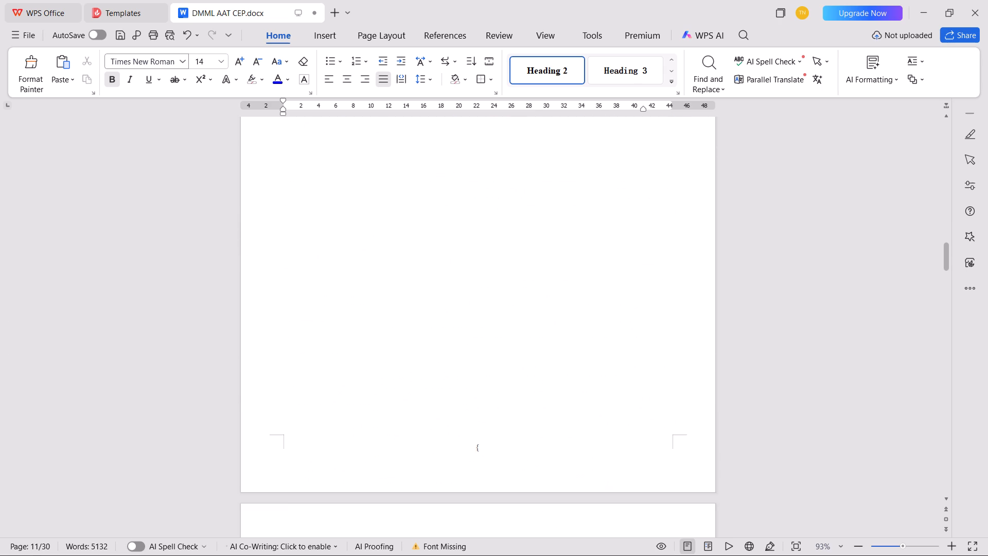
{"action": "scroll", "coordinate": [367, 294], "scroll_direction": "down", "scroll_amount": 8}
{"action": "left_click_drag", "start_coordinate": [277, 280], "coordinate": [274, 300]}
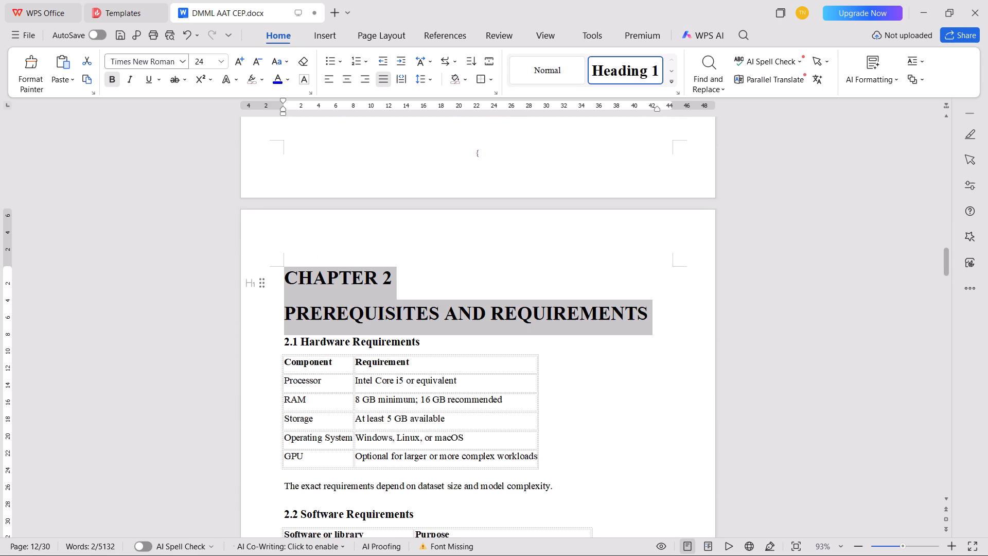
{"action": "left_click_drag", "start_coordinate": [274, 300], "coordinate": [274, 305]}
{"action": "key", "text": "ctrl+e"}
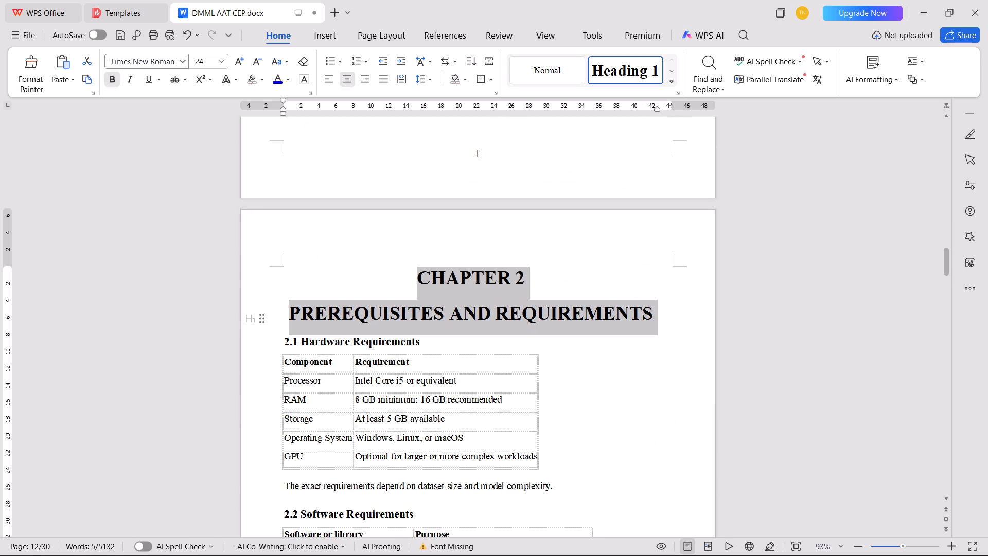
Append a space and colon to the heading "2.1 Hardware Requirements".
{"action": "left_click", "coordinate": [464, 346]}
{"action": "key", "text": "space"}
{"action": "type", "text": ":"}
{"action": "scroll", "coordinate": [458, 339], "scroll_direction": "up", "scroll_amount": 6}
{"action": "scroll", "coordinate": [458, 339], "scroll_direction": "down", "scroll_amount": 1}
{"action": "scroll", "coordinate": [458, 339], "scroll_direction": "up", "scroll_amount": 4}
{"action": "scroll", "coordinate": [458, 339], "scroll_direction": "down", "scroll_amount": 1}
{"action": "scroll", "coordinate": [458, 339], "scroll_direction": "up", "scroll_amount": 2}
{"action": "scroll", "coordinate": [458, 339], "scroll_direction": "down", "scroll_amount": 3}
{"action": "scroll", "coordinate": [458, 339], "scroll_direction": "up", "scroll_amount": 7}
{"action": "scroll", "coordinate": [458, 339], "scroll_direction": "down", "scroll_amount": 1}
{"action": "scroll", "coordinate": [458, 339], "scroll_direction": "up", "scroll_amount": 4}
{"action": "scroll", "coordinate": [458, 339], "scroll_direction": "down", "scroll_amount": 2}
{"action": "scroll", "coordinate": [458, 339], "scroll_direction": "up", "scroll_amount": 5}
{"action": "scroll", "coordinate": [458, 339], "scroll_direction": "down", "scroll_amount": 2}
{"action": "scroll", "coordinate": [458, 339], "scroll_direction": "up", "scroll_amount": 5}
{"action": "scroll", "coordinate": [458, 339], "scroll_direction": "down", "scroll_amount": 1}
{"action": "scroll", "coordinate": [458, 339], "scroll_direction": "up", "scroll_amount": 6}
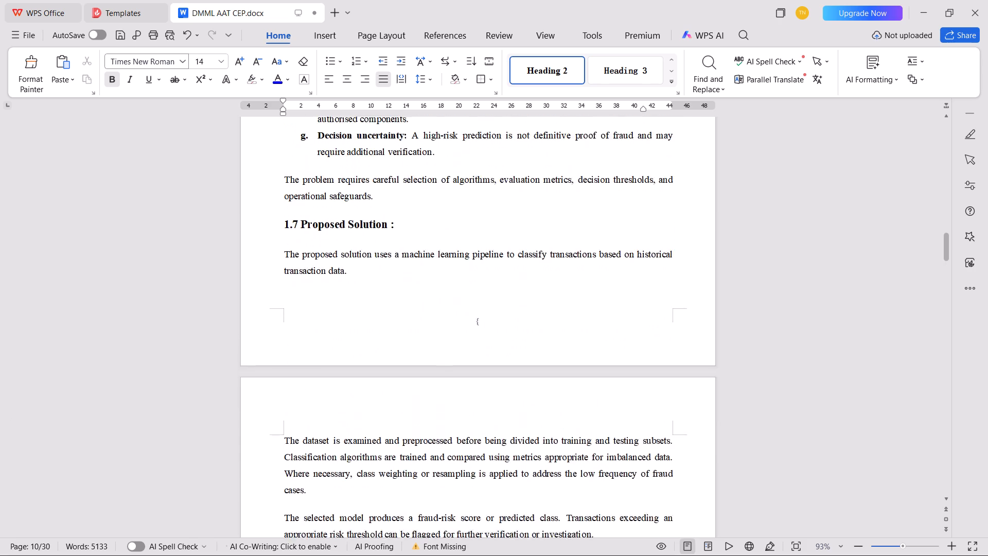
AutoFit the hardware requirements table in section 2.1 to the window width.
{"action": "scroll", "coordinate": [418, 280], "scroll_direction": "down", "scroll_amount": 3}
{"action": "scroll", "coordinate": [378, 440], "scroll_direction": "down", "scroll_amount": 4}
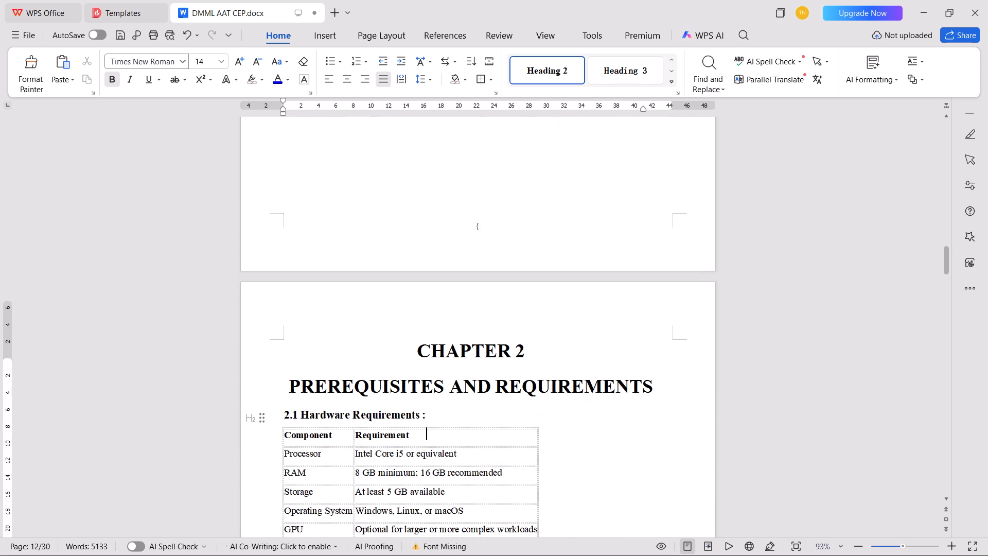
{"action": "scroll", "coordinate": [390, 398], "scroll_direction": "down", "scroll_amount": 2}
{"action": "left_click", "coordinate": [275, 381]}
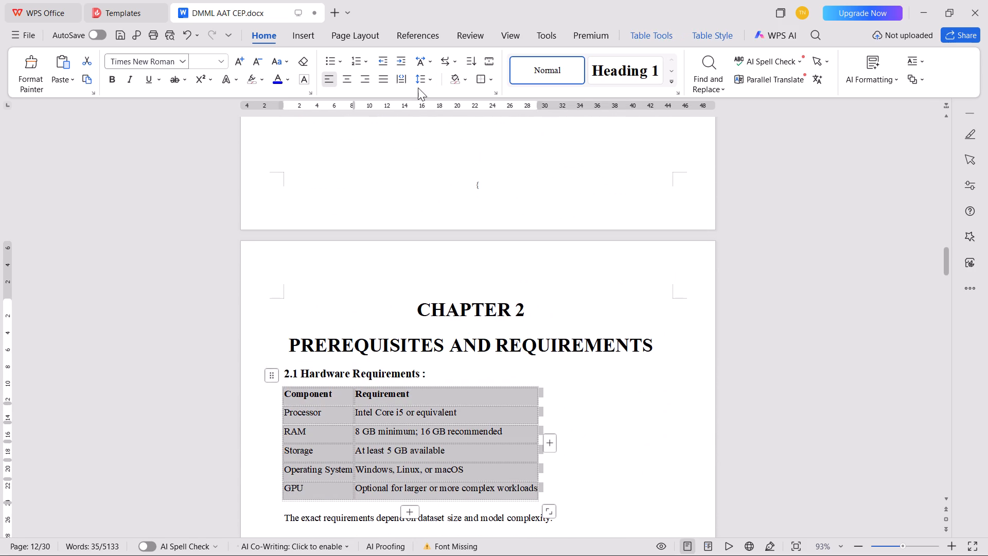
{"action": "left_click", "coordinate": [671, 37]}
{"action": "left_click", "coordinate": [355, 84]}
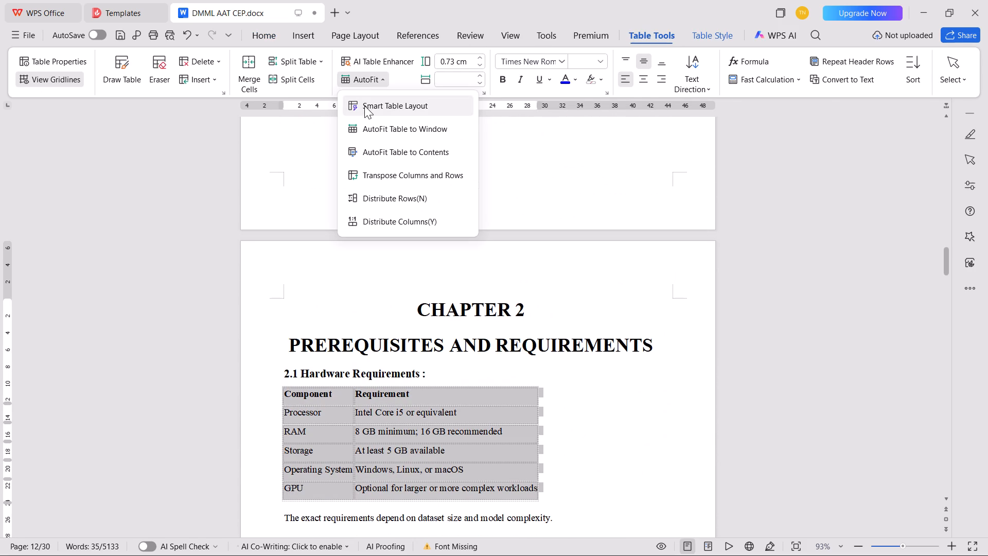
{"action": "left_click", "coordinate": [372, 125]}
Set the hardware table's Component column width to 5 cm and its Requirement column width to 12.5 cm.
{"action": "left_click", "coordinate": [322, 387]}
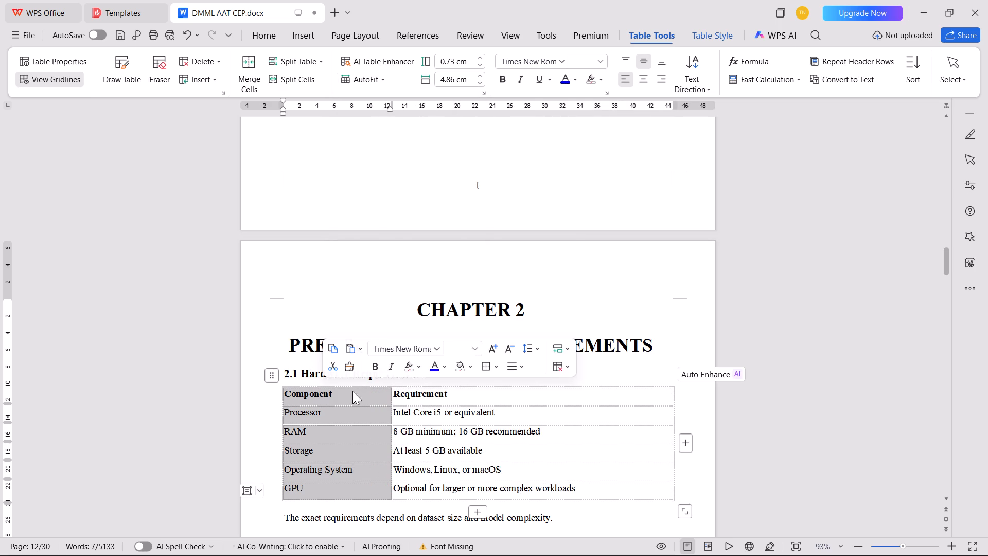
{"action": "left_click", "coordinate": [453, 61]}
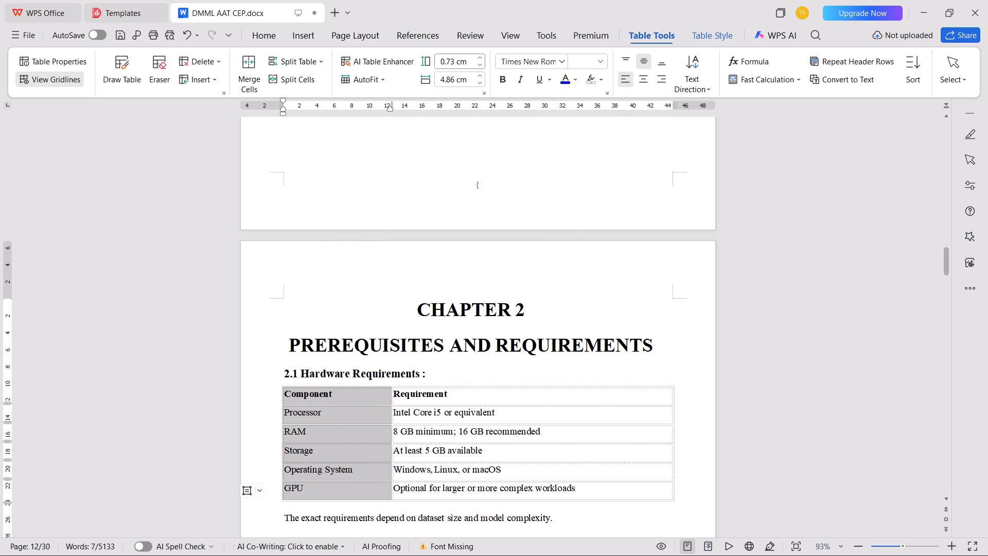
{"action": "left_click_drag", "start_coordinate": [454, 81], "coordinate": [396, 82]}
{"action": "key", "text": "5"}
{"action": "key", "text": "Return"}
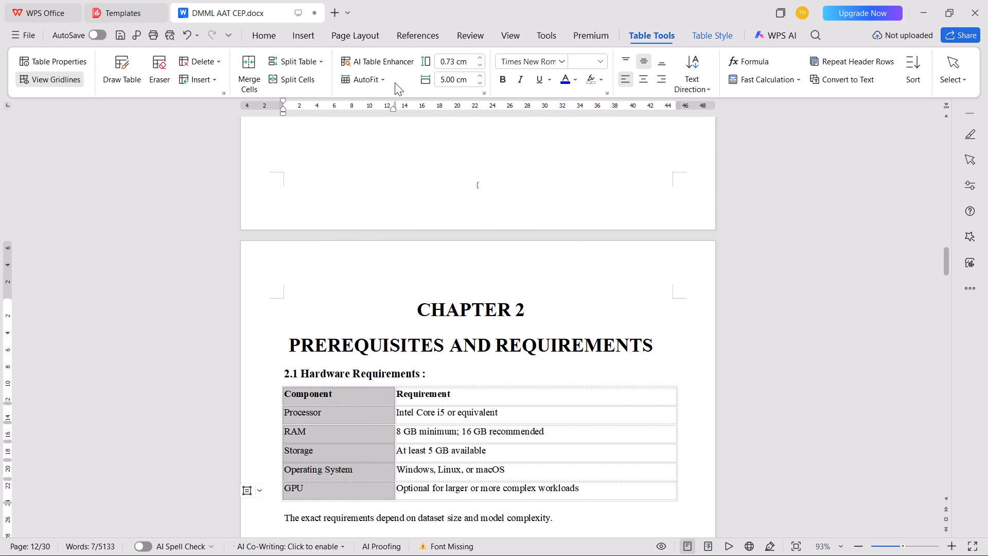
{"action": "left_click", "coordinate": [488, 386]}
{"action": "left_click", "coordinate": [489, 389]}
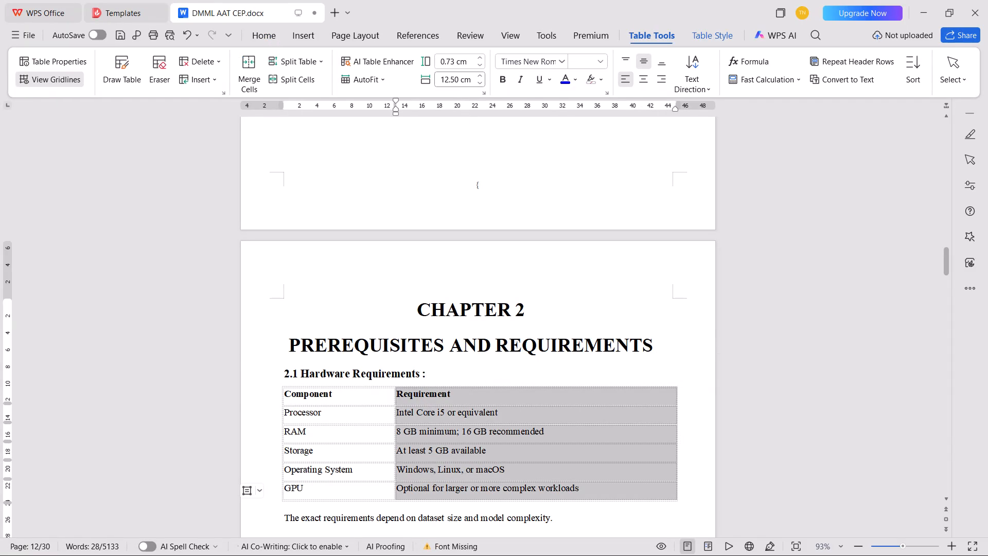
{"action": "left_click_drag", "start_coordinate": [459, 78], "coordinate": [416, 80]}
{"action": "type", "text": "12.5"}
{"action": "key", "text": "Return"}
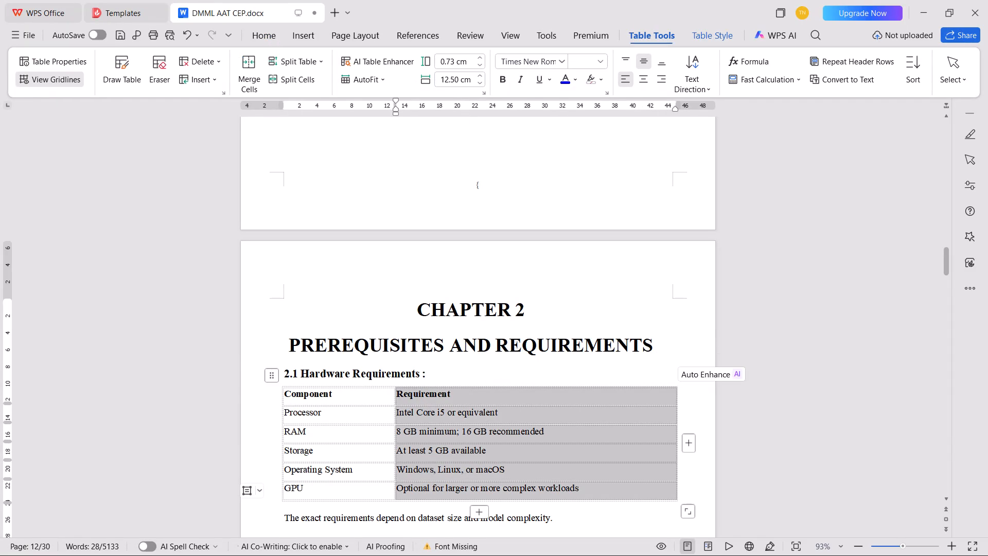
Apply a black full-grid table style with first-row shading and a thick outer border to the hardware requirements table.
{"action": "left_click", "coordinate": [273, 376]}
{"action": "left_click", "coordinate": [699, 36]}
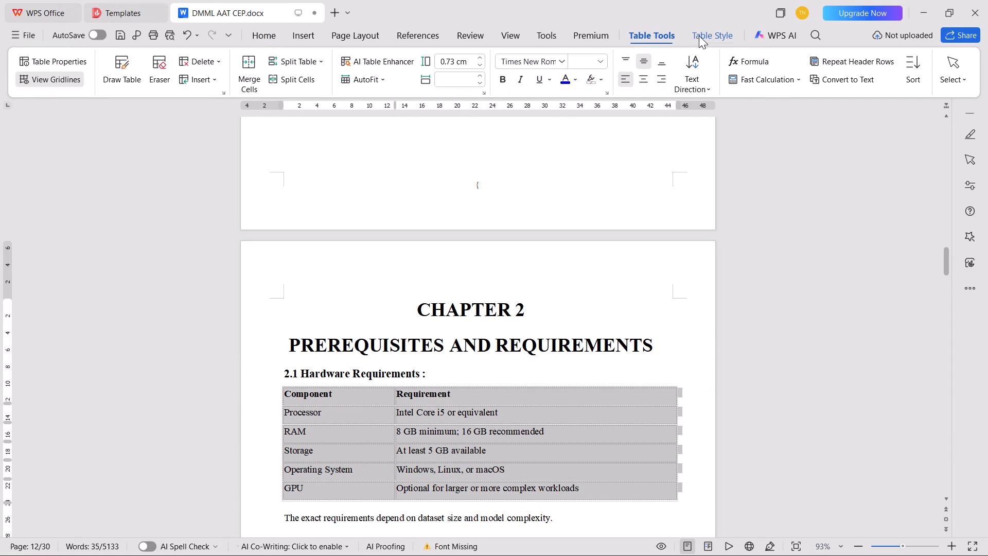
{"action": "left_click", "coordinate": [607, 78]}
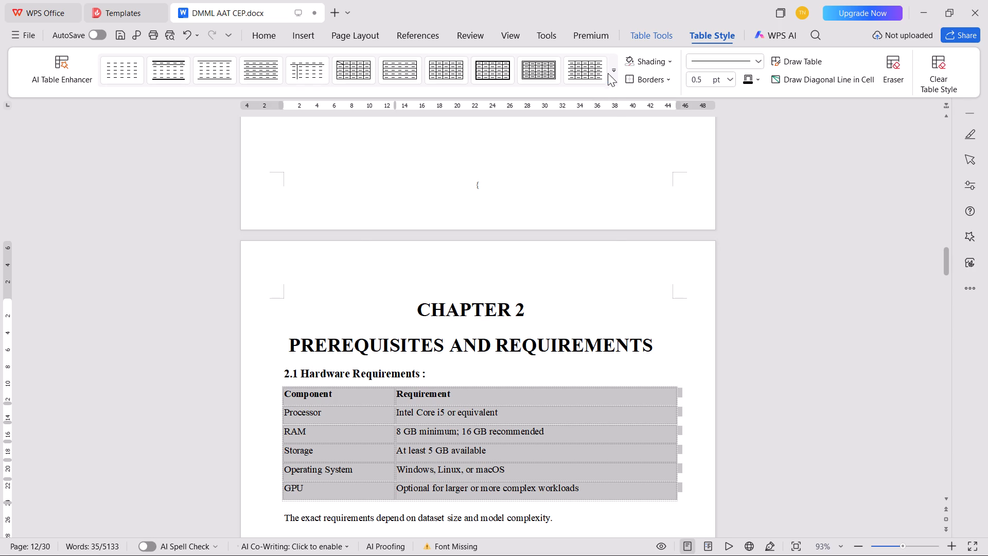
{"action": "left_click", "coordinate": [612, 71]}
{"action": "left_click", "coordinate": [409, 153]}
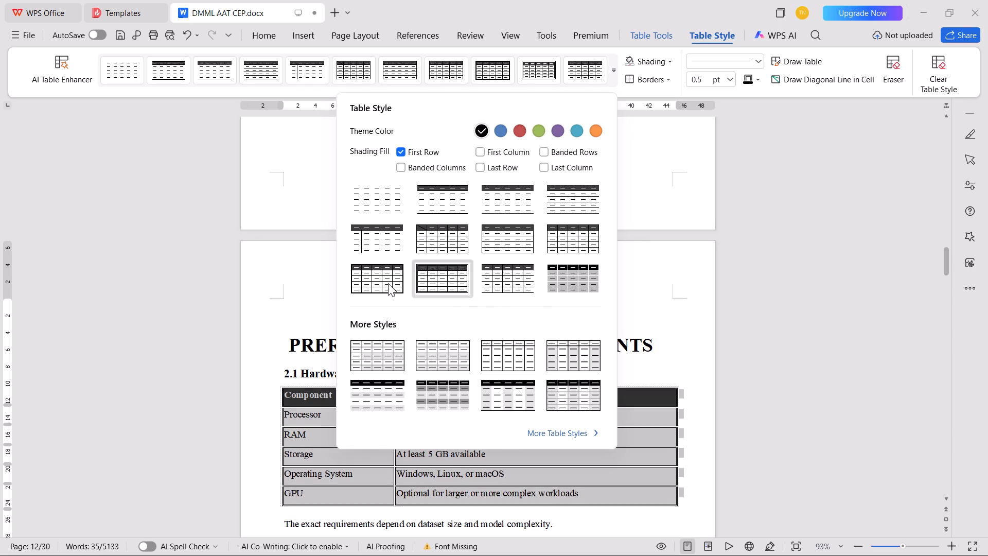
{"action": "left_click", "coordinate": [361, 282]}
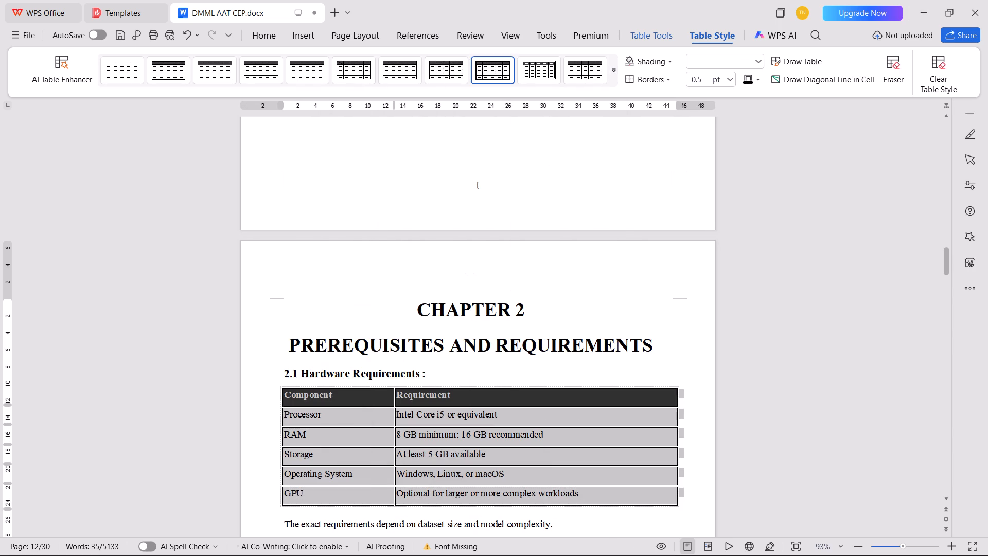
{"action": "left_click", "coordinate": [748, 363]}
Save the document.
{"action": "key", "text": "ctrl+s"}
Append a space and colon to the heading "2.2 Software Requirements".
{"action": "scroll", "coordinate": [516, 388], "scroll_direction": "down", "scroll_amount": 7}
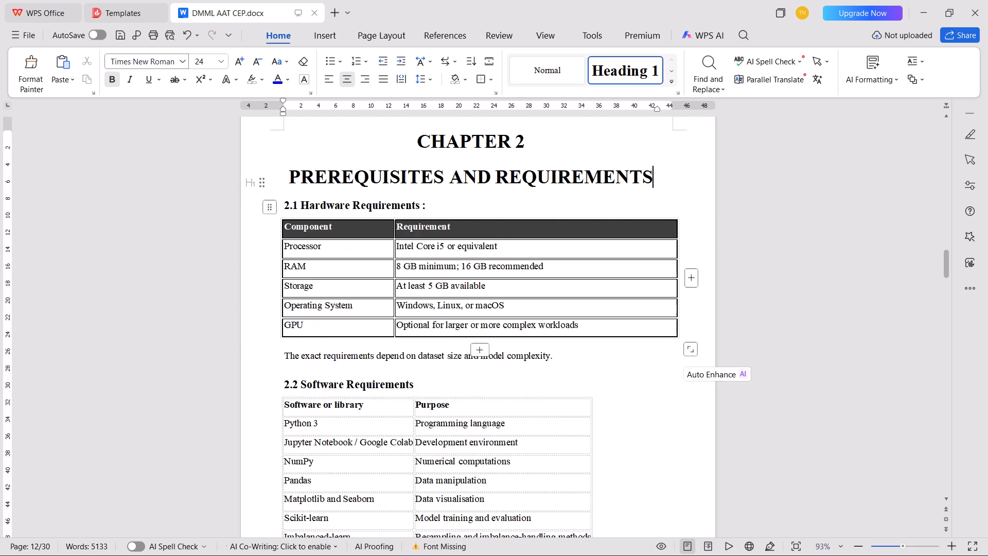
{"action": "left_click", "coordinate": [440, 384]}
{"action": "key", "text": "space"}
{"action": "type", "text": ":"}
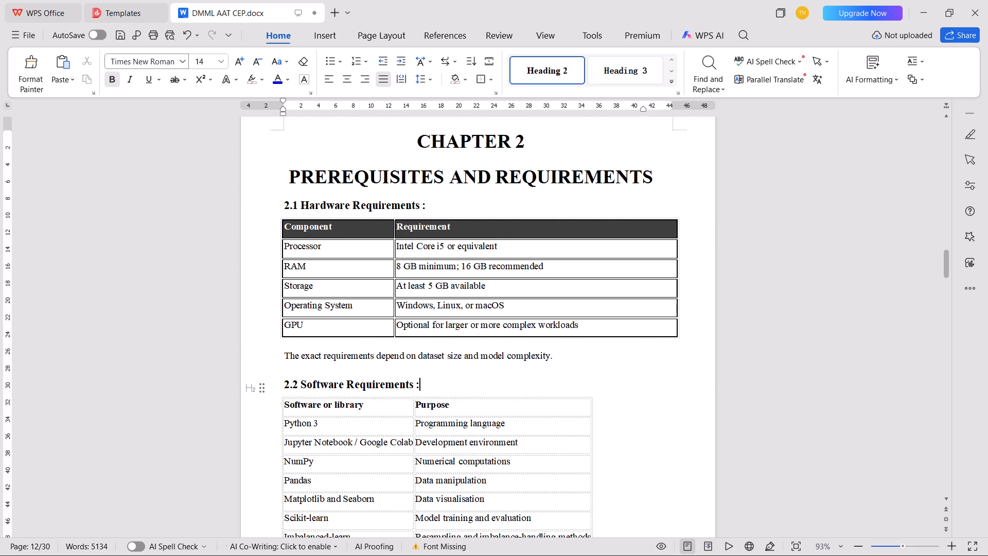
AutoFit the software requirements table under heading 2.2 so that it spans the full page width.
{"action": "left_click", "coordinate": [277, 388]}
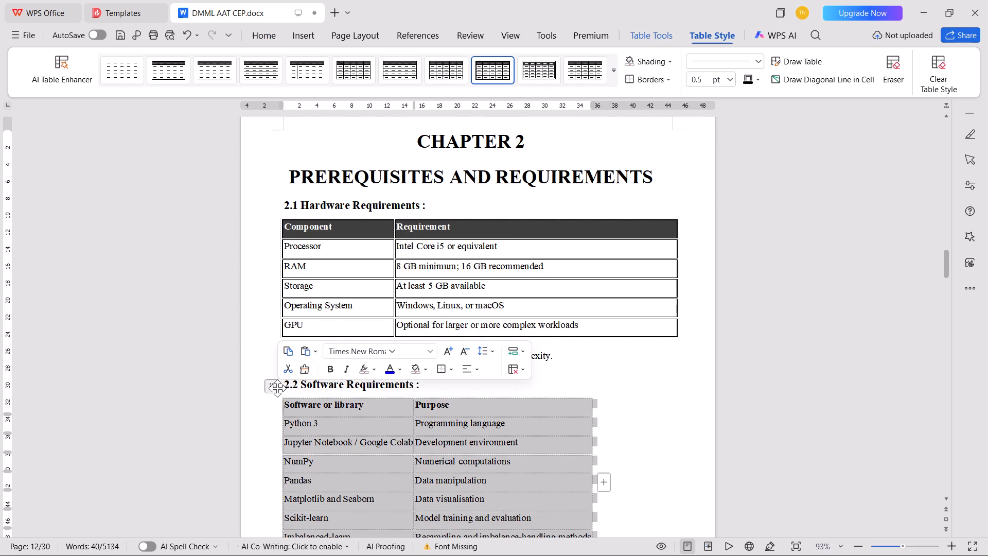
{"action": "left_click", "coordinate": [639, 37]}
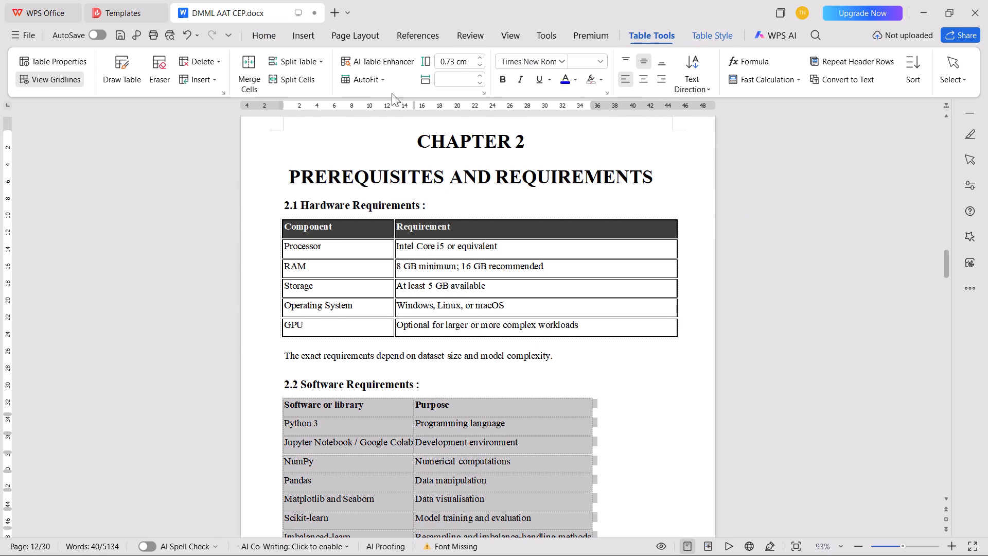
{"action": "left_click", "coordinate": [394, 78]}
{"action": "left_click", "coordinate": [386, 82]}
{"action": "left_click", "coordinate": [397, 124]}
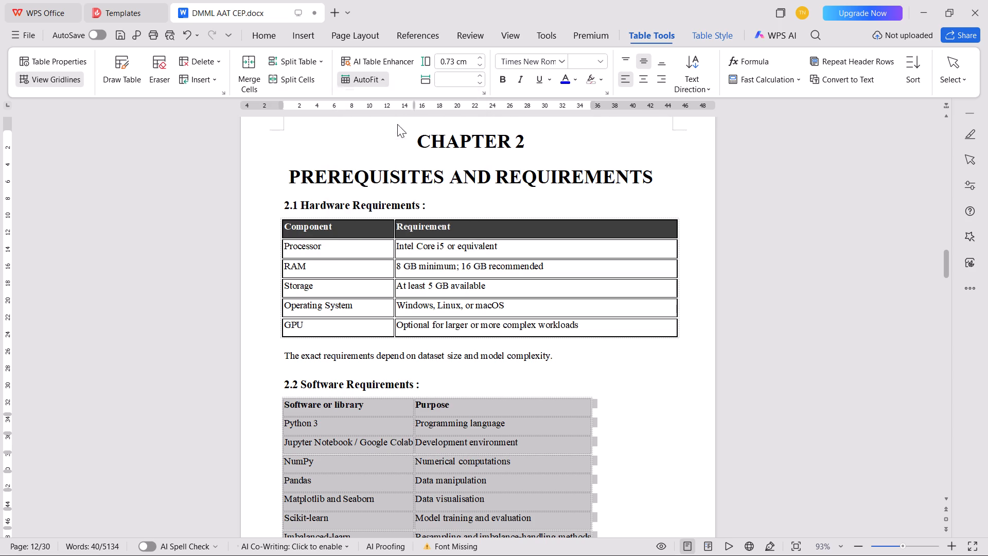
Apply the same black full-grid style with a dark header row to the software requirements table.
{"action": "left_click", "coordinate": [702, 39]}
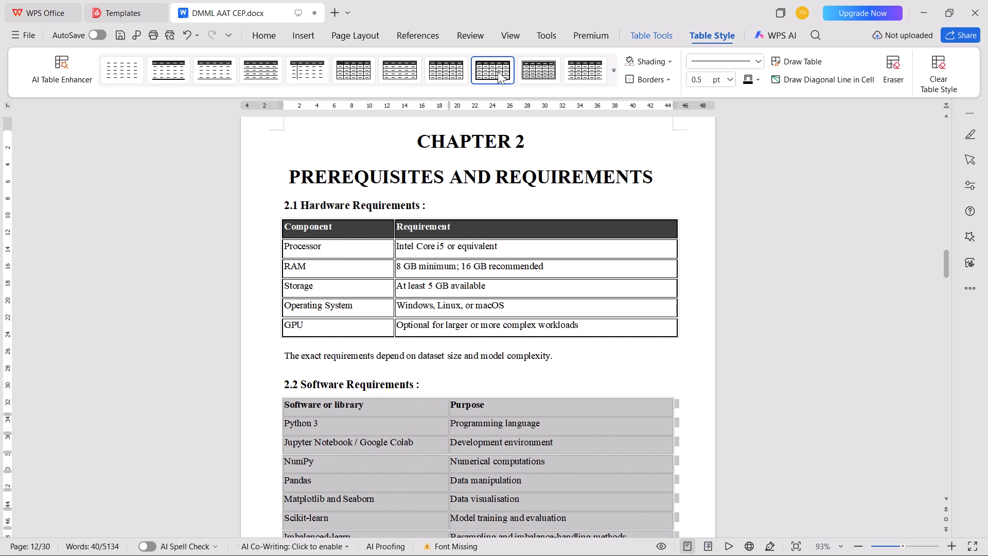
{"action": "left_click", "coordinate": [496, 69]}
{"action": "left_click", "coordinate": [765, 379]}
Set the software table's "Software or library" column width to 7.5 cm and its Purpose column width to 10 cm.
{"action": "scroll", "coordinate": [426, 392], "scroll_direction": "down", "scroll_amount": 3}
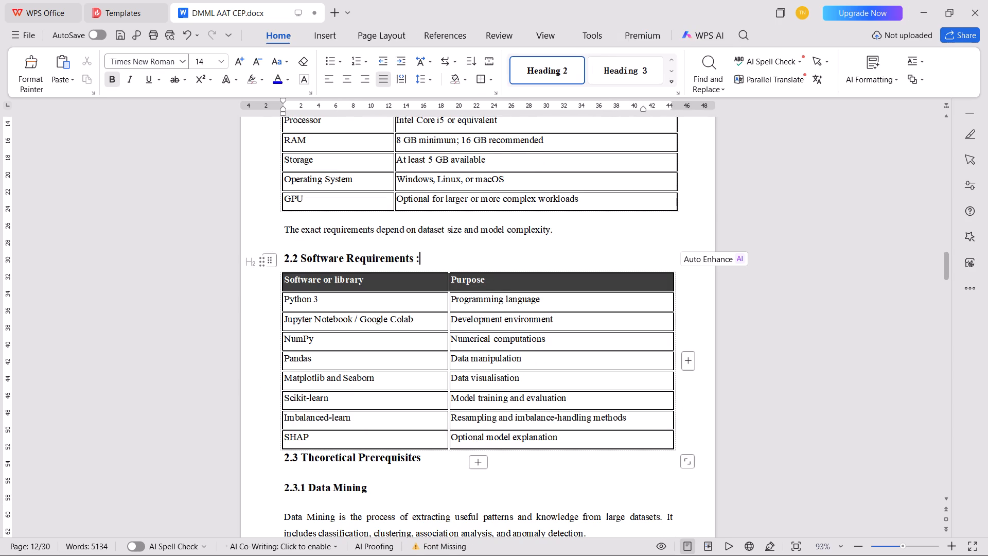
{"action": "left_click", "coordinate": [395, 274]}
{"action": "left_click", "coordinate": [394, 272]}
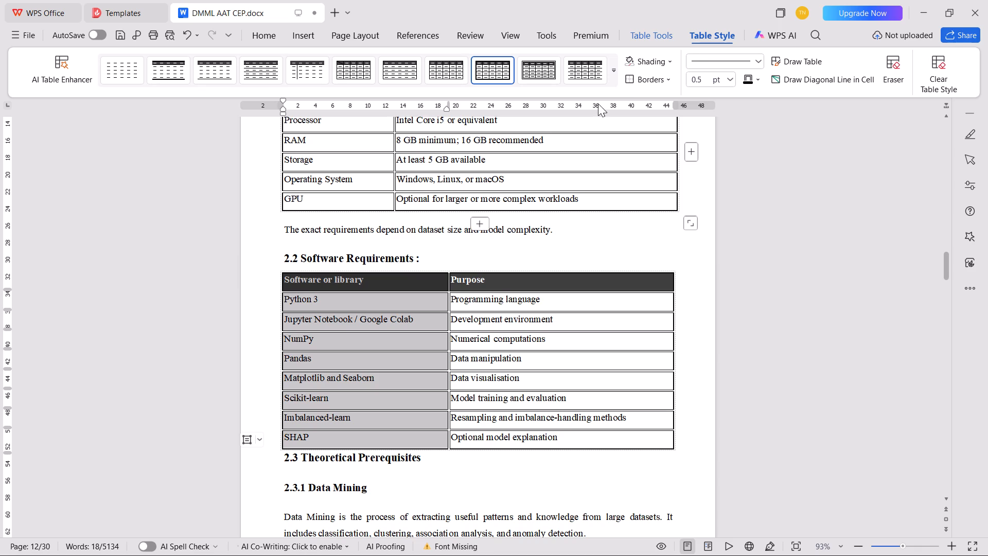
{"action": "left_click", "coordinate": [638, 40]}
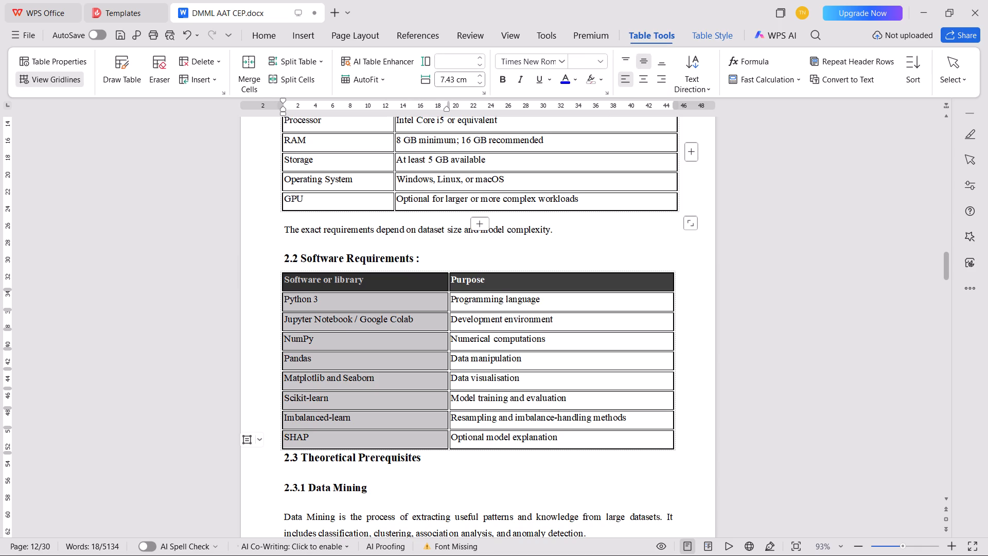
{"action": "left_click_drag", "start_coordinate": [453, 79], "coordinate": [428, 80]}
{"action": "type", "text": "7.5"}
{"action": "key", "text": "Return"}
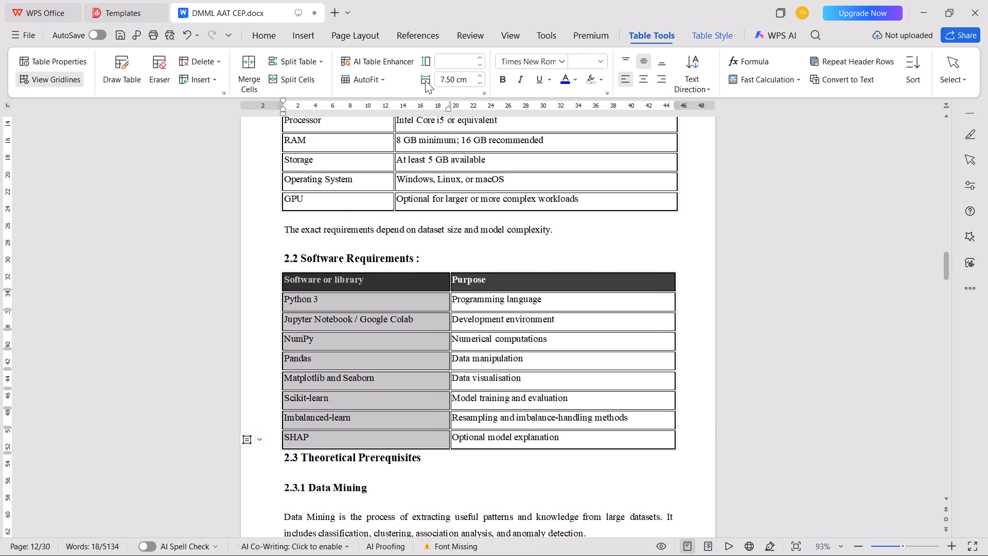
{"action": "left_click", "coordinate": [530, 273]}
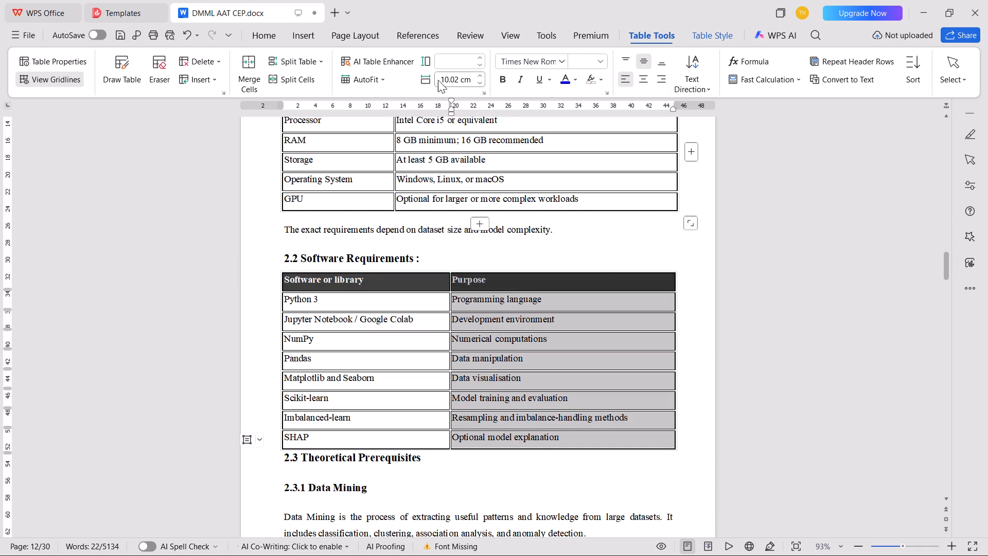
{"action": "left_click", "coordinate": [460, 79]}
{"action": "key", "text": "BackSpace"}
{"action": "key", "text": "Return"}
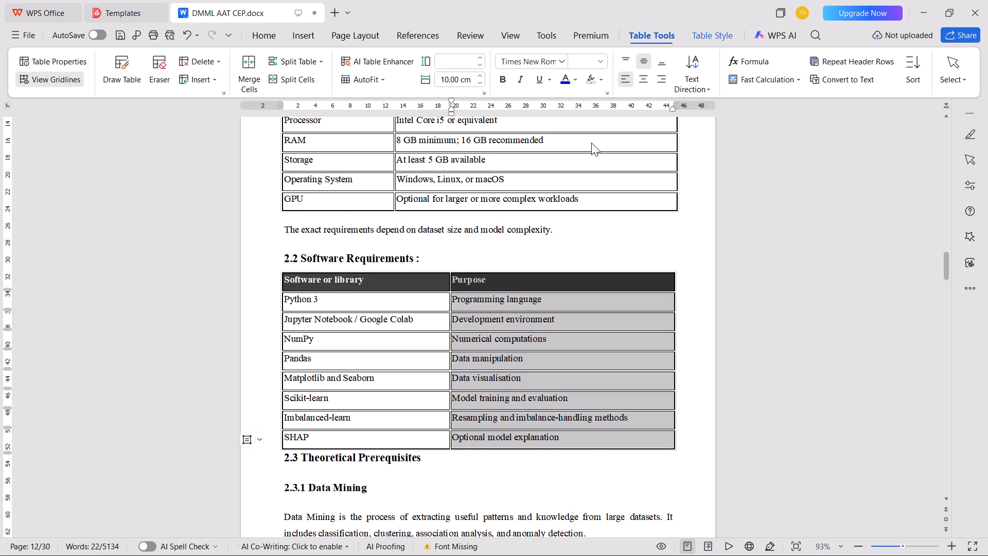
{"action": "left_click", "coordinate": [795, 333]}
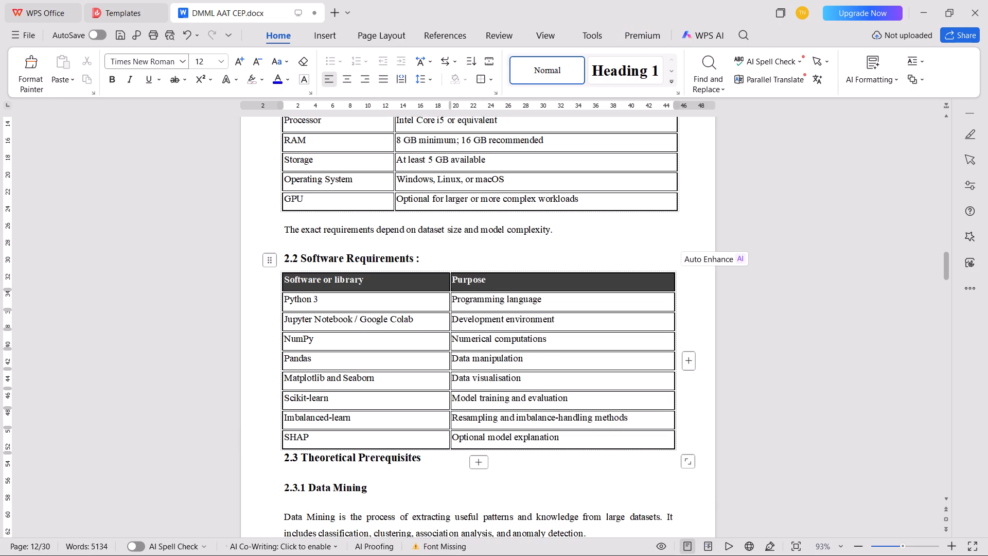
Append a space and colon to the headings "2.3 Theoretical Prerequisites" and "2.3.1 Data Mining".
{"action": "scroll", "coordinate": [287, 333], "scroll_direction": "down", "scroll_amount": 4}
{"action": "left_click", "coordinate": [441, 335]}
{"action": "key", "text": "space"}
{"action": "type", "text": ":"}
{"action": "left_click", "coordinate": [427, 361]}
{"action": "key", "text": "space"}
{"action": "type", "text": ":"}
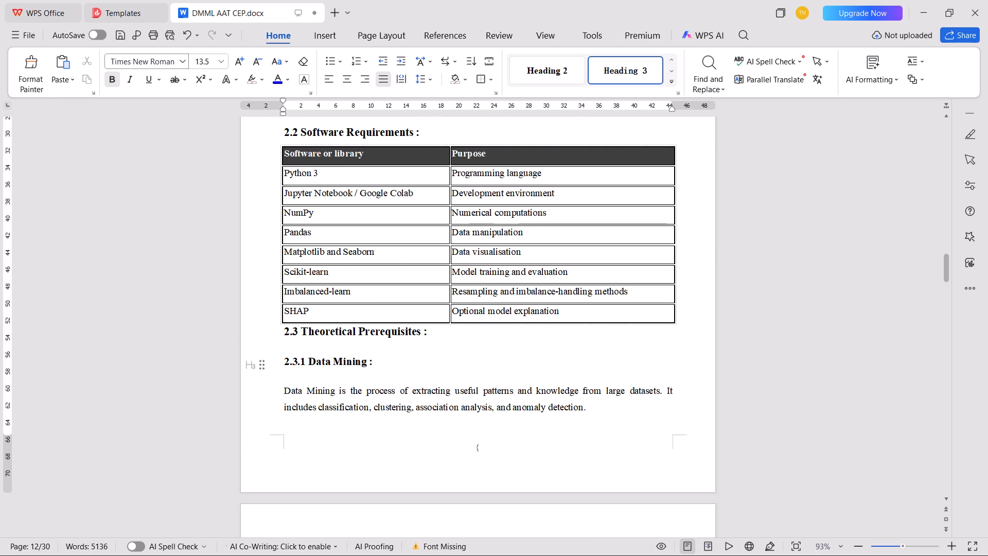
Append a space and colon to the headings "2.3.2 Machine Learning", "2.3.3 Classification" and "2.3.4 Class Imbalance".
{"action": "scroll", "coordinate": [427, 362], "scroll_direction": "down", "scroll_amount": 6}
{"action": "left_click", "coordinate": [425, 354]}
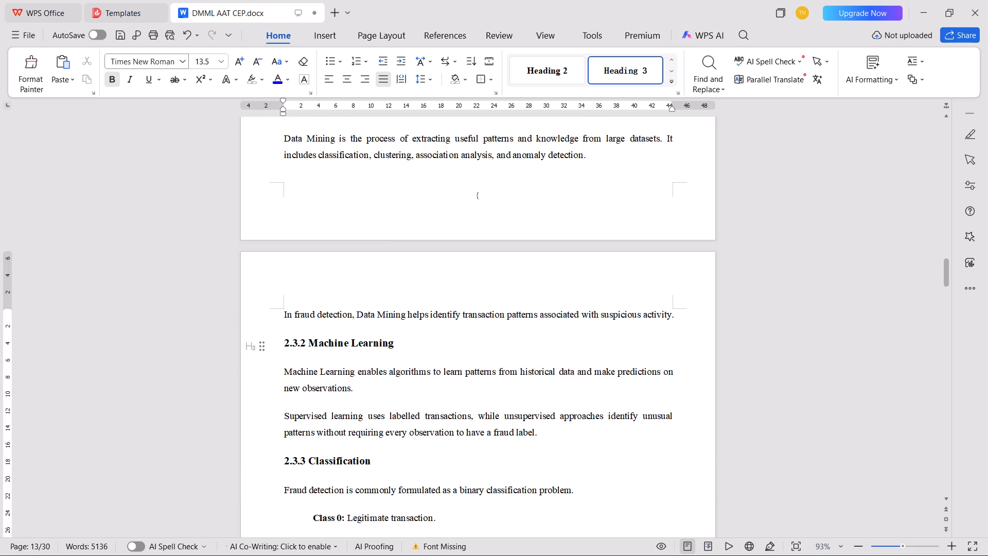
{"action": "key", "text": "space"}
{"action": "type", "text": ":"}
{"action": "left_click", "coordinate": [387, 457]}
{"action": "key", "text": "space"}
{"action": "type", "text": ":"}
{"action": "scroll", "coordinate": [387, 457], "scroll_direction": "down", "scroll_amount": 7}
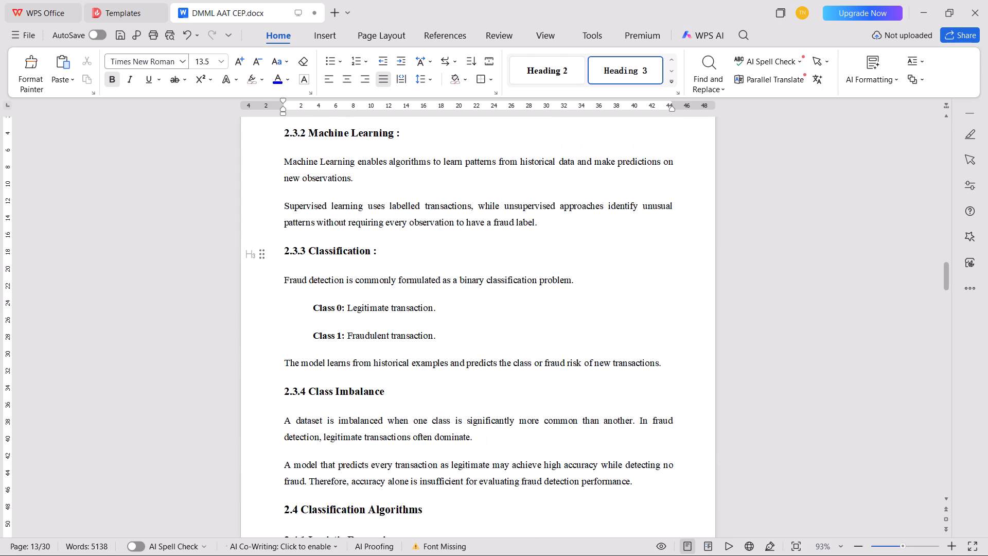
{"action": "left_click", "coordinate": [411, 386]}
{"action": "key", "text": "space"}
{"action": "type", "text": ":"}
Append a space and colon to the headings "2.4 Classification Algorithms", "2.4.1 Logistic Regression" and "2.4.2 Decision Tree".
{"action": "scroll", "coordinate": [411, 386], "scroll_direction": "down", "scroll_amount": 4}
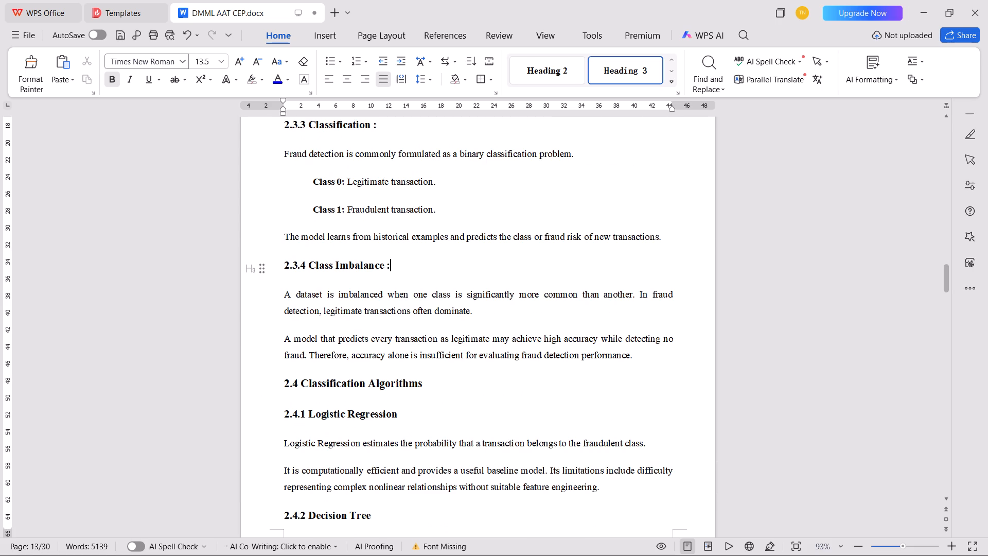
{"action": "left_click", "coordinate": [461, 389]}
{"action": "key", "text": "space"}
{"action": "type", "text": ":"}
{"action": "left_click", "coordinate": [426, 414]}
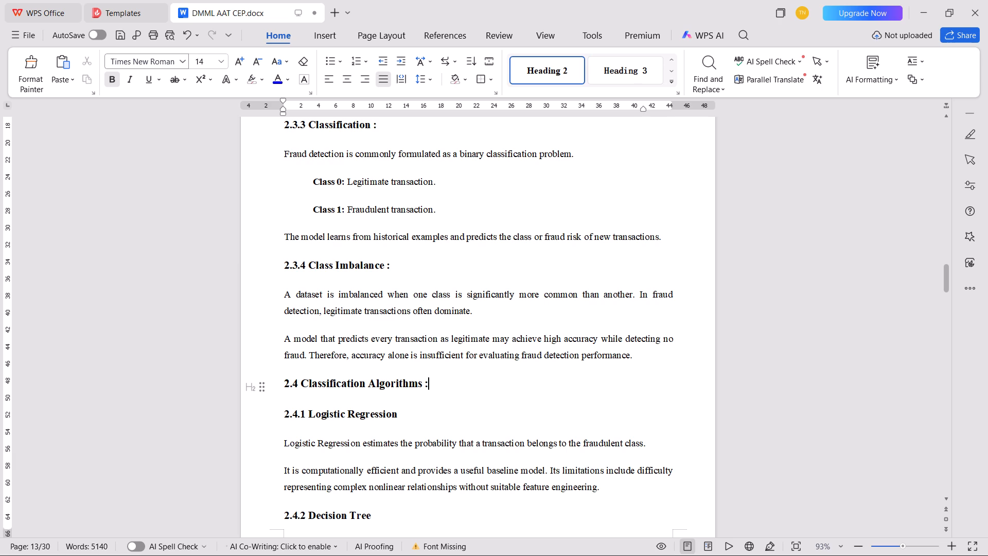
{"action": "key", "text": "space"}
{"action": "type", "text": ":"}
{"action": "scroll", "coordinate": [426, 414], "scroll_direction": "down", "scroll_amount": 4}
{"action": "left_click", "coordinate": [398, 388]}
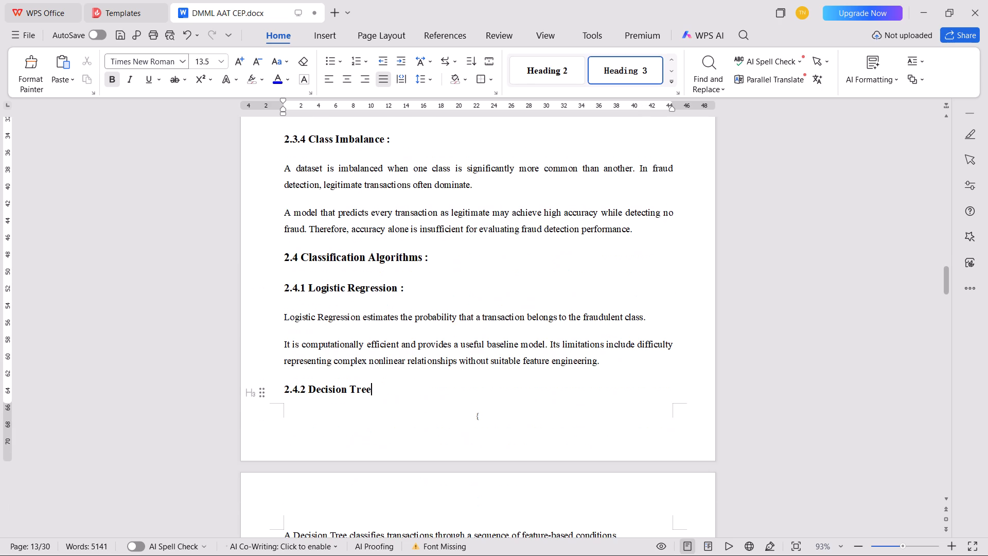
{"action": "key", "text": "space"}
{"action": "type", "text": ":"}
Append a space and colon to the headings "2.4.3 Random Forest", "2.4.4 Anomaly Detection" and "2.5 Dataset and Features".
{"action": "scroll", "coordinate": [398, 388], "scroll_direction": "down", "scroll_amount": 10}
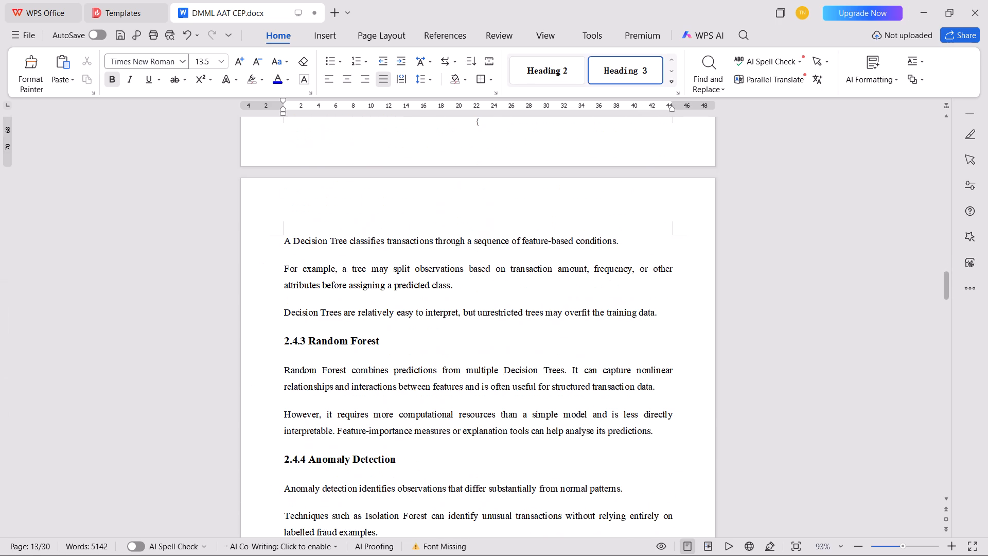
{"action": "left_click", "coordinate": [400, 339]}
{"action": "key", "text": "space"}
{"action": "type", "text": ":"}
{"action": "scroll", "coordinate": [400, 339], "scroll_direction": "down", "scroll_amount": 4}
{"action": "left_click", "coordinate": [409, 341]}
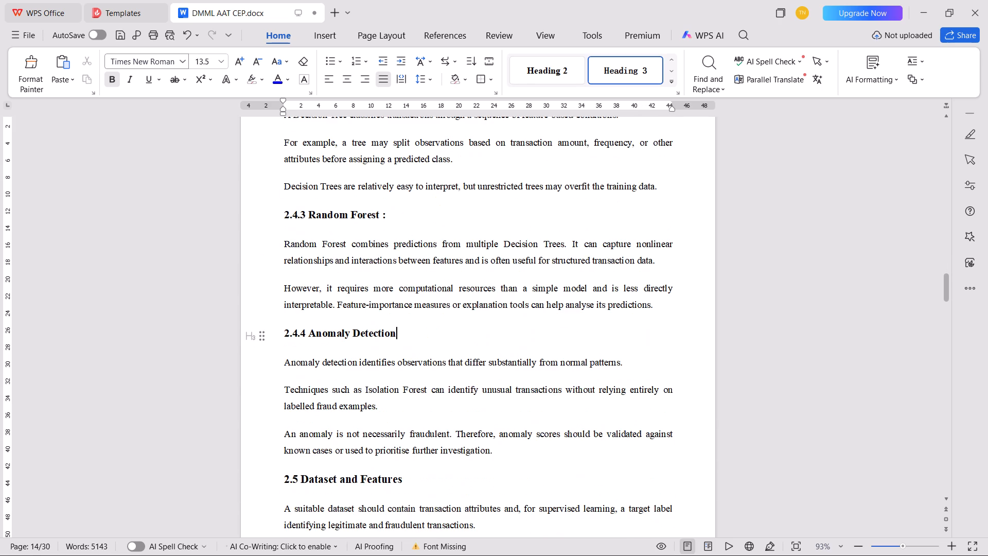
{"action": "key", "text": "space"}
{"action": "type", "text": ":"}
{"action": "left_click", "coordinate": [426, 484]}
{"action": "key", "text": "space"}
{"action": "type", "text": ":"}
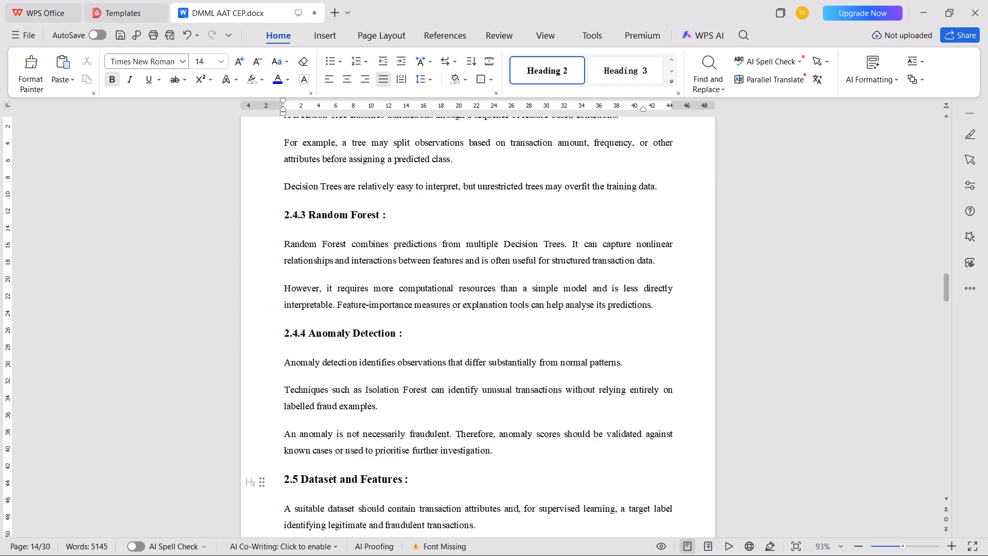
Format the possible features in section 2.5, Transaction amount through Fraud label, as an indented a., b., c. list with bold letters.
{"action": "scroll", "coordinate": [413, 468], "scroll_direction": "down", "scroll_amount": 12}
{"action": "left_click_drag", "start_coordinate": [369, 449], "coordinate": [270, 336]}
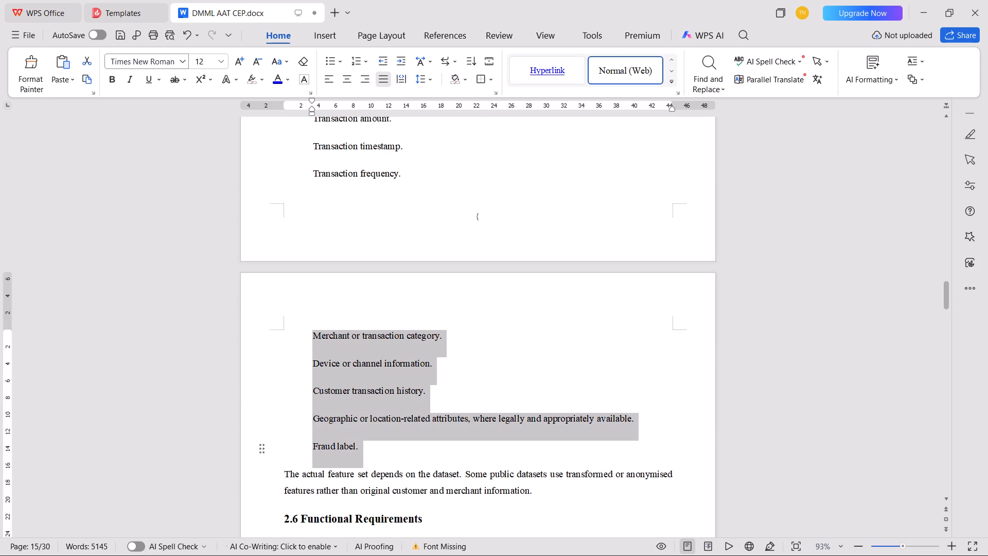
{"action": "left_click_drag", "start_coordinate": [270, 336], "coordinate": [306, 201]}
{"action": "scroll", "coordinate": [285, 142], "scroll_direction": "up", "scroll_amount": 2}
{"action": "left_click", "coordinate": [366, 67]}
{"action": "left_click", "coordinate": [461, 149]}
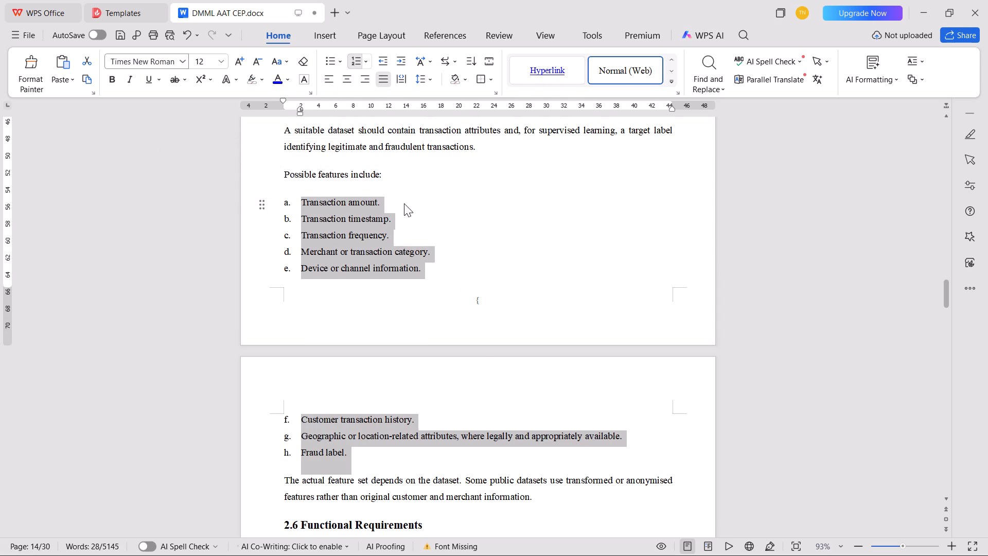
{"action": "key", "text": "Tab"}
{"action": "left_click", "coordinate": [301, 202]}
{"action": "key", "text": "ctrl+b"}
{"action": "left_click", "coordinate": [437, 231]}
Append a space and colon to the heading "2.6 Functional Requirements".
{"action": "scroll", "coordinate": [438, 256], "scroll_direction": "down", "scroll_amount": 5}
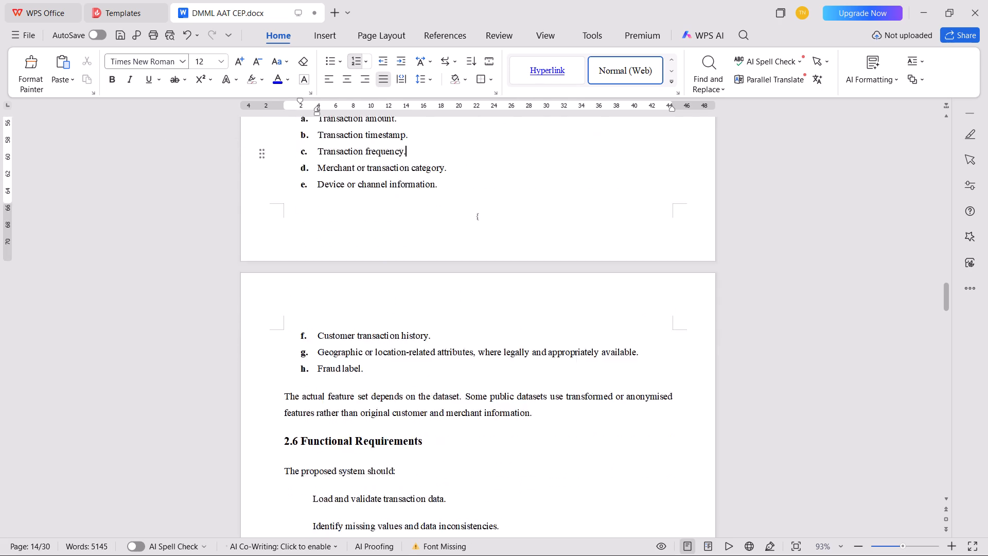
{"action": "scroll", "coordinate": [437, 263], "scroll_direction": "down", "scroll_amount": 3}
{"action": "left_click", "coordinate": [443, 220]}
{"action": "left_click", "coordinate": [445, 239]}
{"action": "key", "text": "space"}
{"action": "type", "text": ":"}
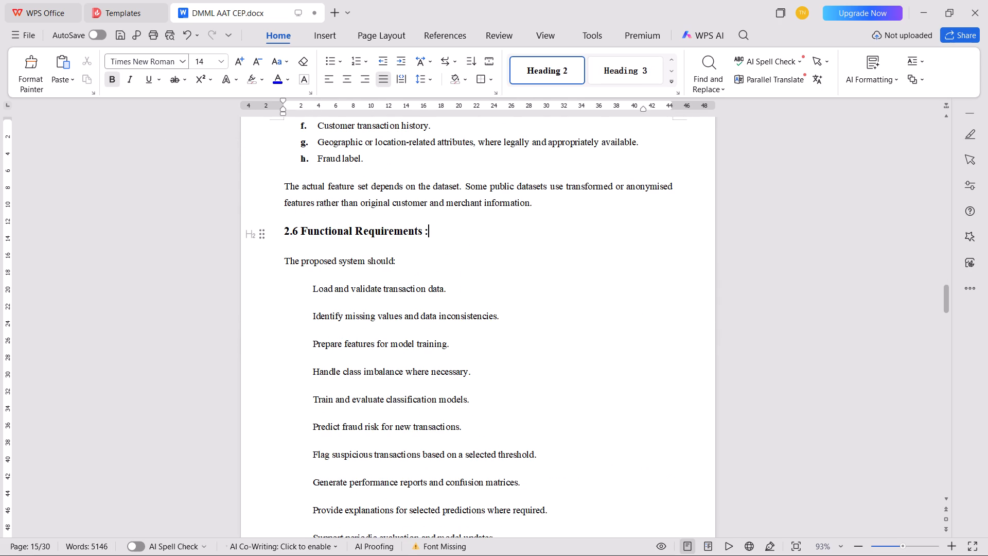
Format all the functional requirements under "The proposed system should:" as an indented a., b., c. list with bold letters.
{"action": "scroll", "coordinate": [445, 240], "scroll_direction": "down", "scroll_amount": 3}
{"action": "left_click_drag", "start_coordinate": [508, 464], "coordinate": [265, 290]}
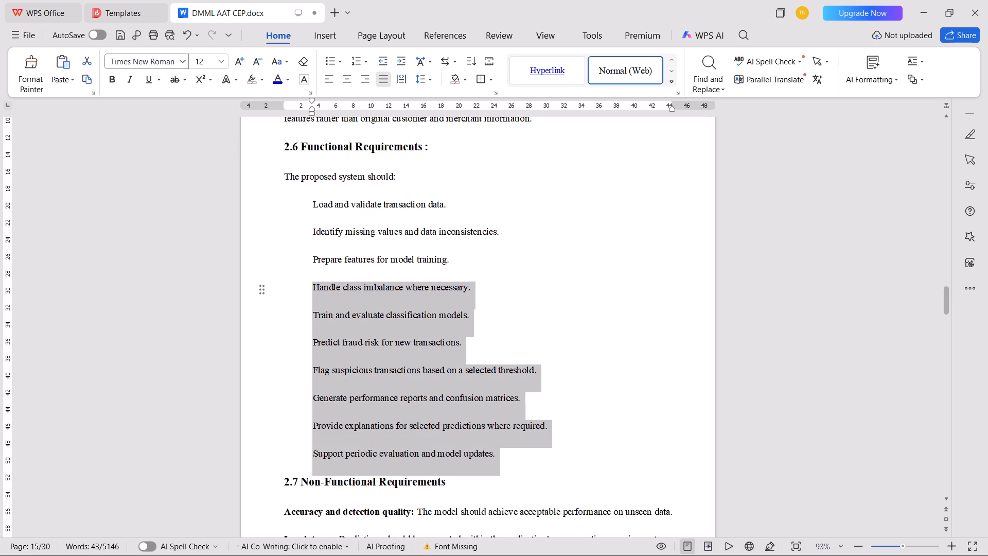
{"action": "left_click_drag", "start_coordinate": [265, 290], "coordinate": [274, 214]}
{"action": "left_click", "coordinate": [367, 64]}
{"action": "left_click", "coordinate": [467, 168]}
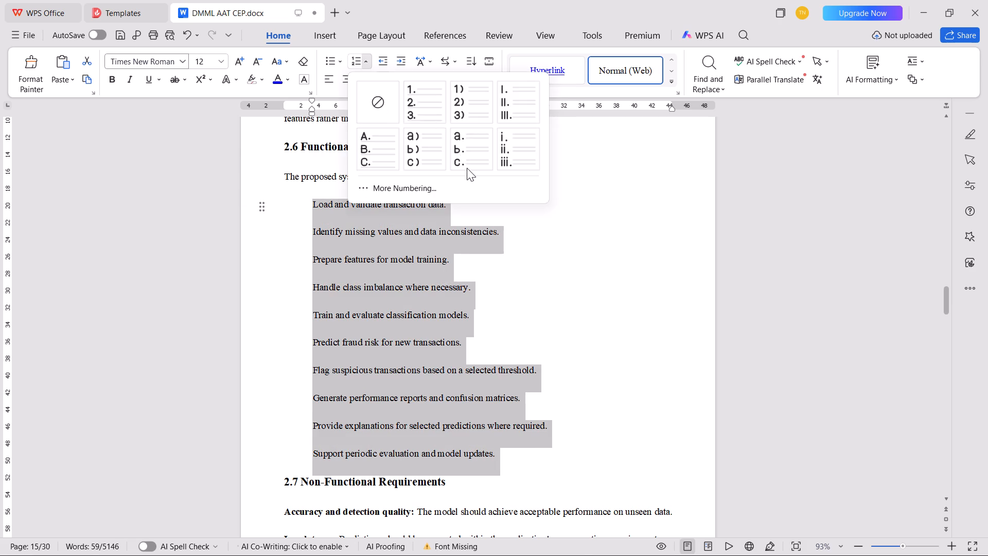
{"action": "key", "text": "Tab"}
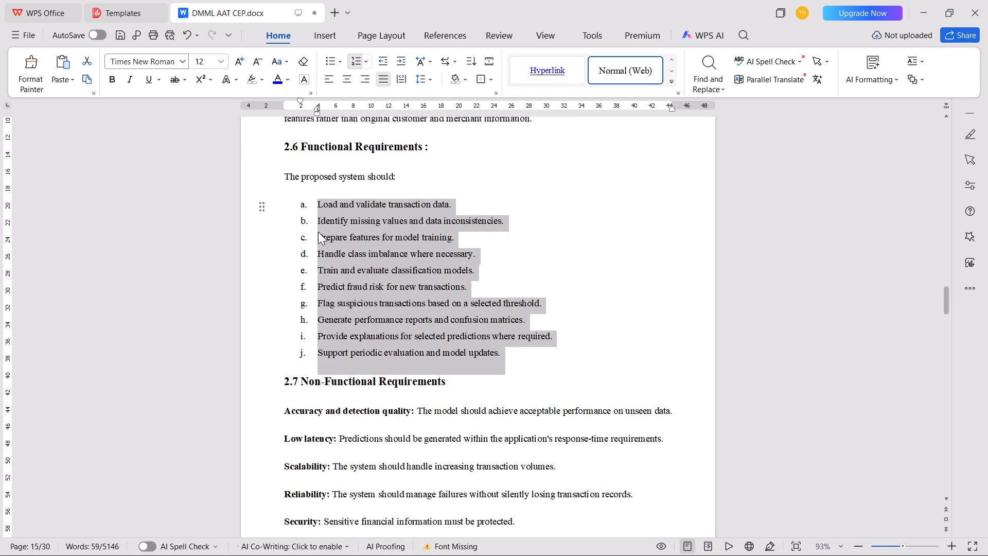
{"action": "left_click", "coordinate": [304, 203]}
{"action": "key", "text": "ctrl+b"}
{"action": "left_click", "coordinate": [390, 268]}
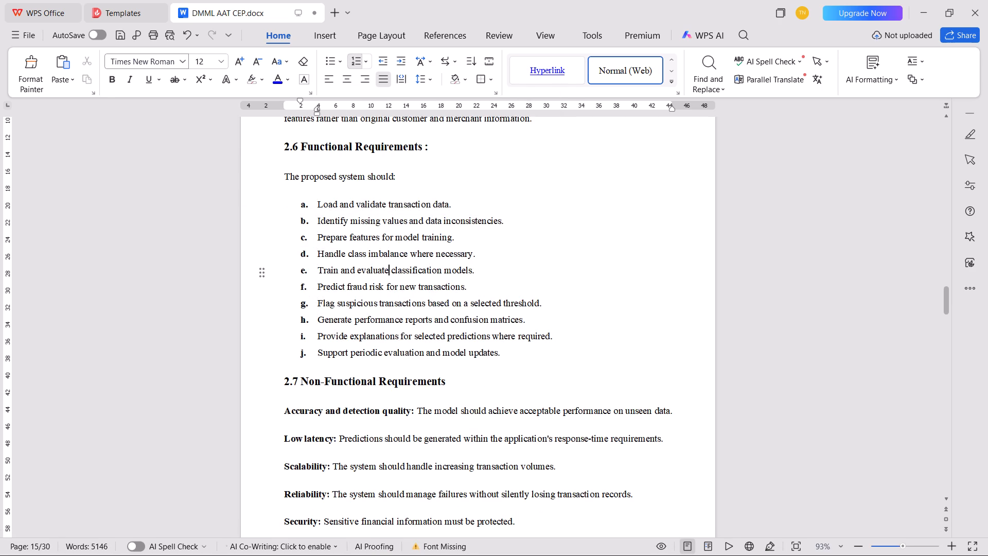
Append a space and colon to the heading "2.7 Non-Functional Requirements".
{"action": "scroll", "coordinate": [390, 268], "scroll_direction": "down", "scroll_amount": 3}
{"action": "left_click", "coordinate": [474, 258]}
{"action": "key", "text": "space"}
{"action": "type", "text": ":"}
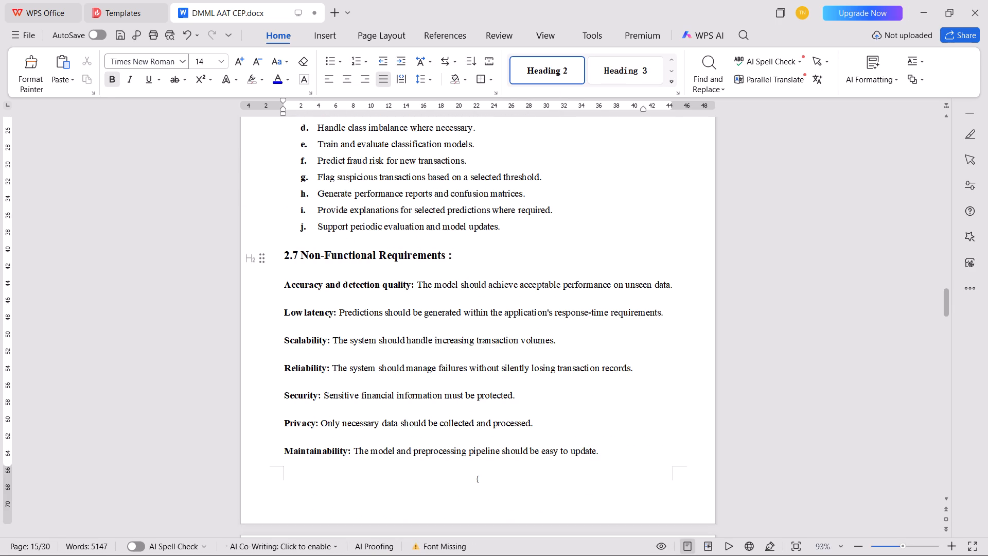
Format the non-functional requirements in section 2.7, Accuracy and detection quality through Maintainability, as an indented a., b., c. list with bold letters.
{"action": "scroll", "coordinate": [474, 258], "scroll_direction": "down", "scroll_amount": 7}
{"action": "scroll", "coordinate": [474, 258], "scroll_direction": "up", "scroll_amount": 4}
{"action": "left_click_drag", "start_coordinate": [611, 369], "coordinate": [321, 333]}
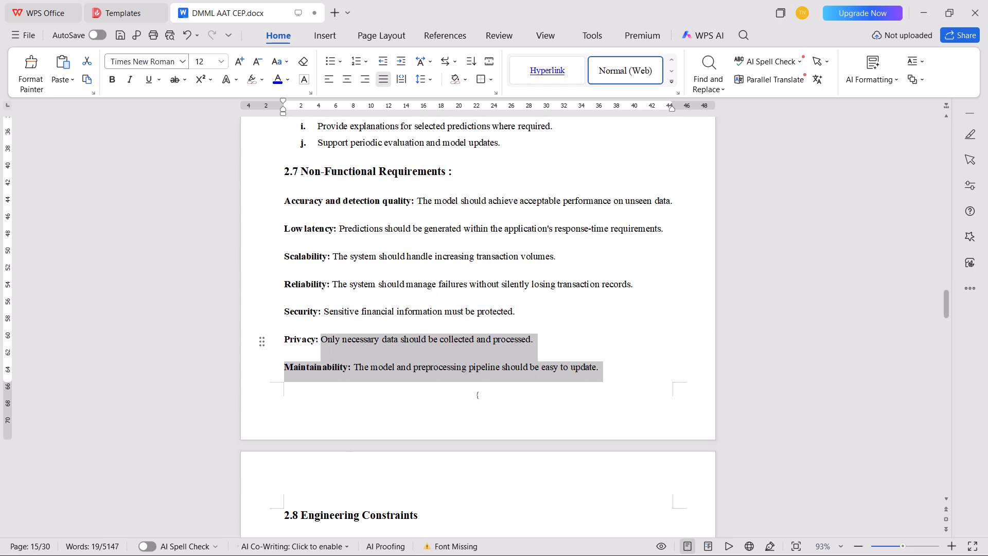
{"action": "left_click_drag", "start_coordinate": [321, 333], "coordinate": [275, 209]}
{"action": "left_click", "coordinate": [369, 62]}
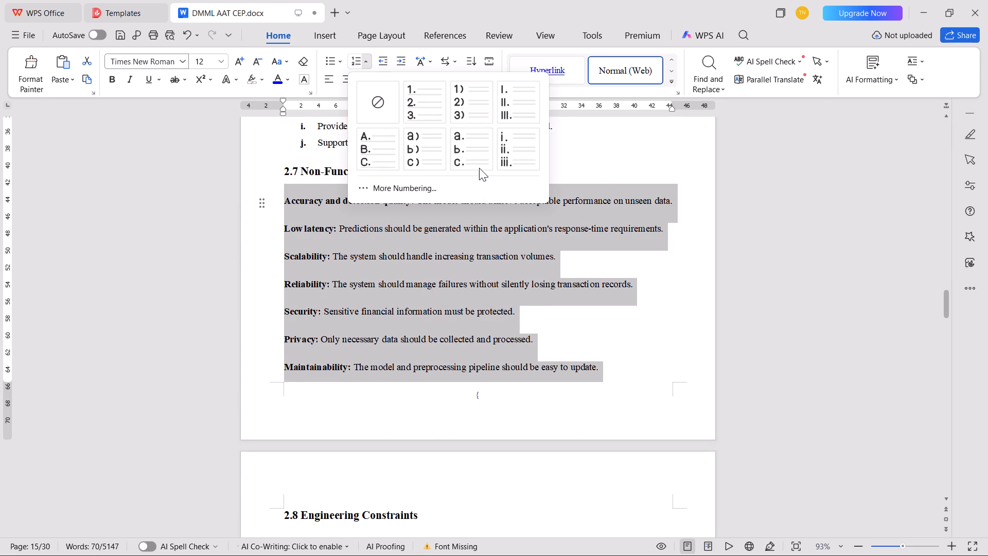
{"action": "left_click", "coordinate": [479, 168]}
{"action": "key", "text": "Tab"}
{"action": "left_click", "coordinate": [303, 201]}
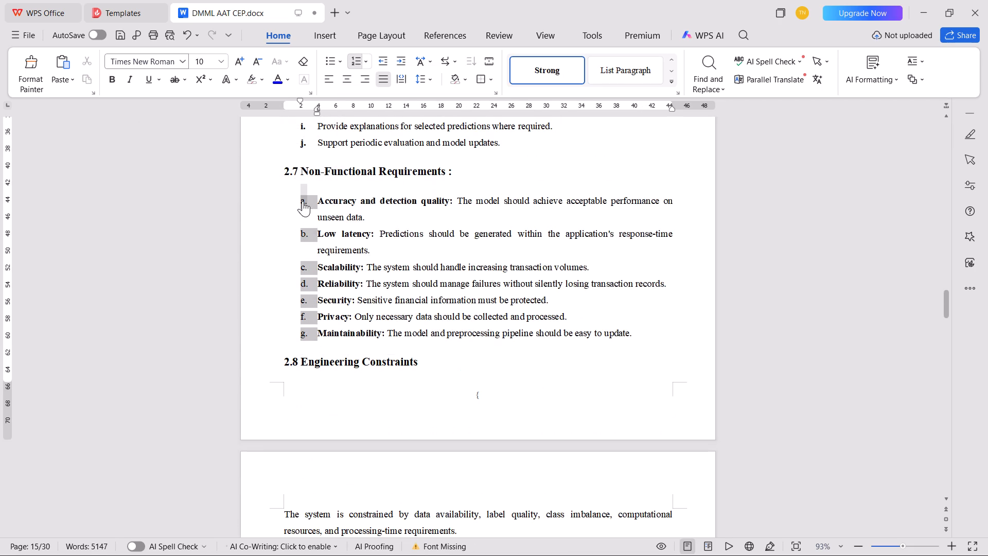
{"action": "key", "text": "ctrl+b"}
{"action": "left_click", "coordinate": [376, 308]}
Append a space and colon to the heading "2.8 Engineering Constraints".
{"action": "left_click", "coordinate": [431, 365]}
{"action": "key", "text": "space"}
{"action": "type", "text": ":"}
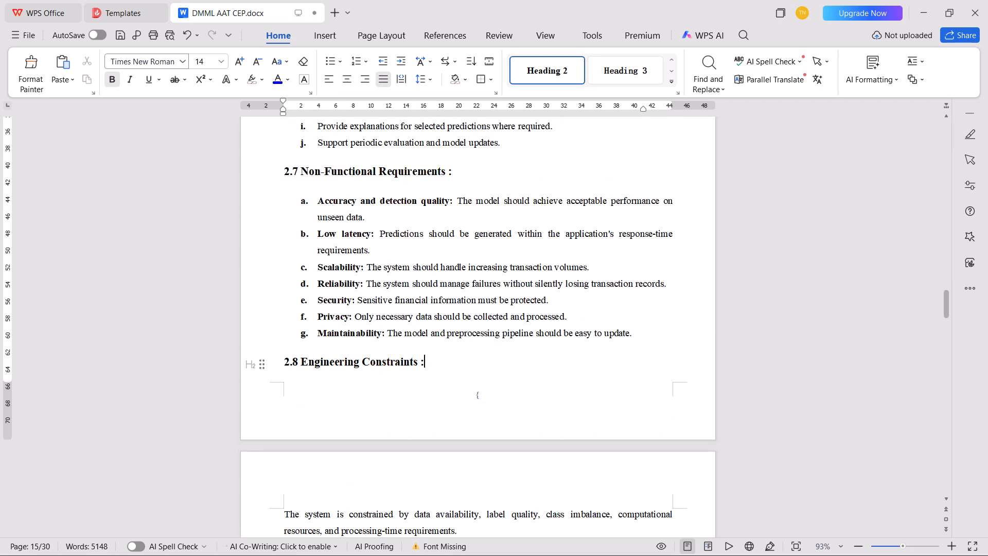
Add an unnumbered blank line after the Maintainability item to push the 2.8 heading onto the next page with its text.
{"action": "key", "text": "Up"}
{"action": "key", "text": "ctrl+Right"}
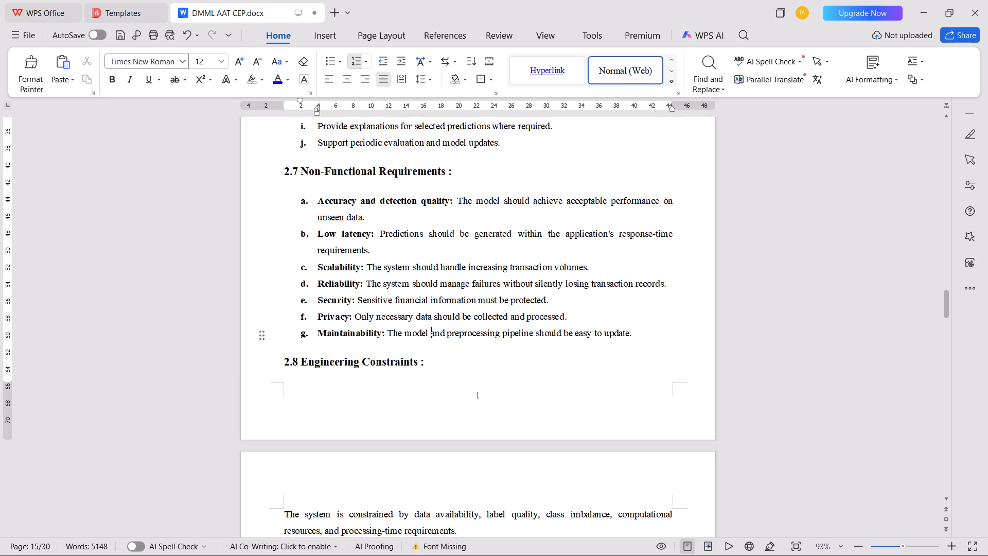
{"action": "key", "text": "ctrl+Right"}
{"action": "key", "text": "ctrl+Right"}
{"action": "key", "text": "ctrl+Right"}
{"action": "key", "text": "ctrl+Right"}
{"action": "key", "text": "ctrl+Right"}
{"action": "key", "text": "ctrl+Right"}
{"action": "key", "text": "ctrl+Right"}
{"action": "key", "text": "ctrl+Right"}
{"action": "key", "text": "Right"}
{"action": "key", "text": "Return"}
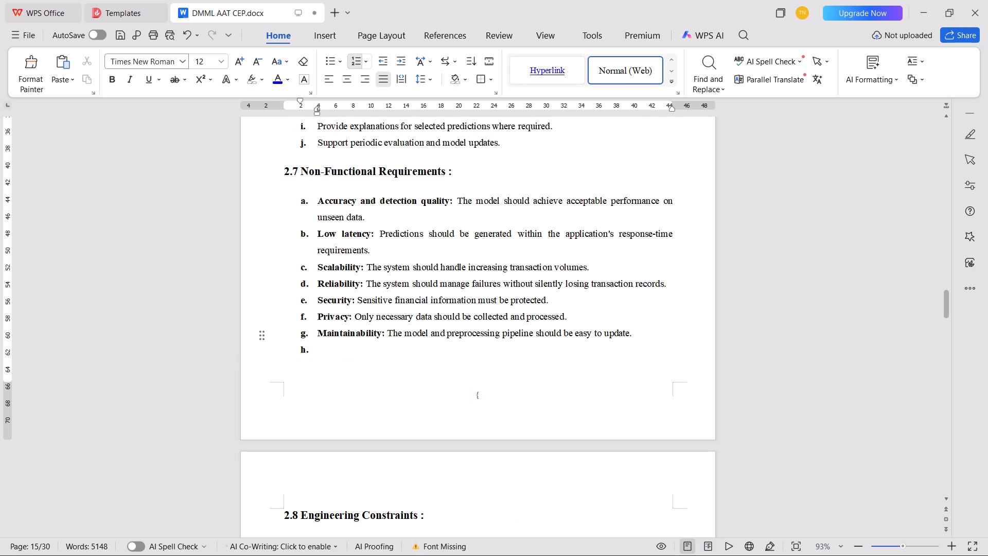
{"action": "key", "text": "Return"}
Centre the chapter title lines "CHAPTER 3" and "METHODOLOGY".
{"action": "scroll", "coordinate": [422, 366], "scroll_direction": "down", "scroll_amount": 18}
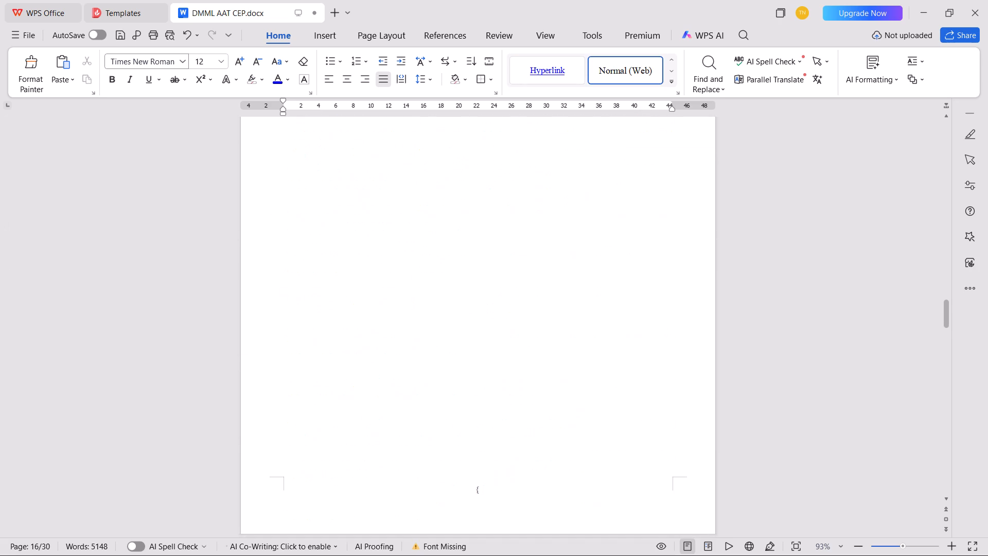
{"action": "scroll", "coordinate": [404, 358], "scroll_direction": "down", "scroll_amount": 10}
{"action": "left_click_drag", "start_coordinate": [246, 277], "coordinate": [245, 301]}
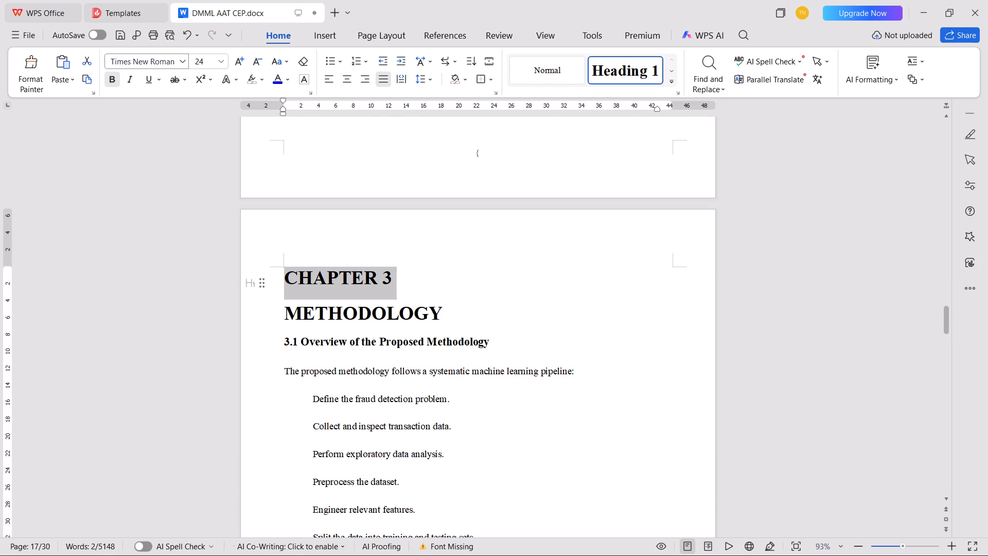
{"action": "left_click_drag", "start_coordinate": [245, 301], "coordinate": [245, 302]}
{"action": "key", "text": "ctrl+e"}
{"action": "left_click", "coordinate": [514, 335]}
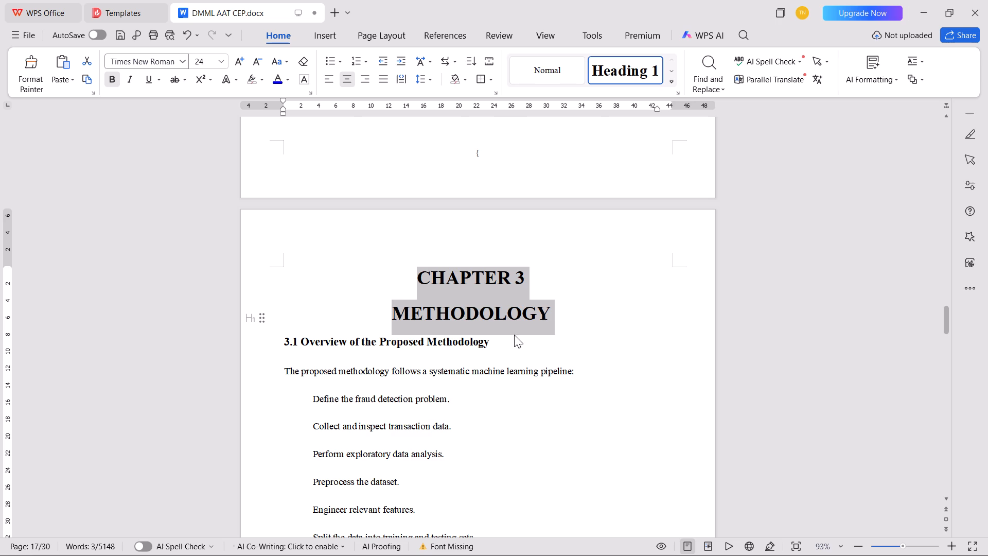
Append a space and colon to the heading "3.1 Overview of the Proposed Methodology".
{"action": "left_click", "coordinate": [515, 339]}
{"action": "key", "text": "space"}
{"action": "type", "text": ":"}
Format the machine learning pipeline stages in section 3.1 as an indented a., b., c. list with bold letters.
{"action": "scroll", "coordinate": [465, 352], "scroll_direction": "down", "scroll_amount": 4}
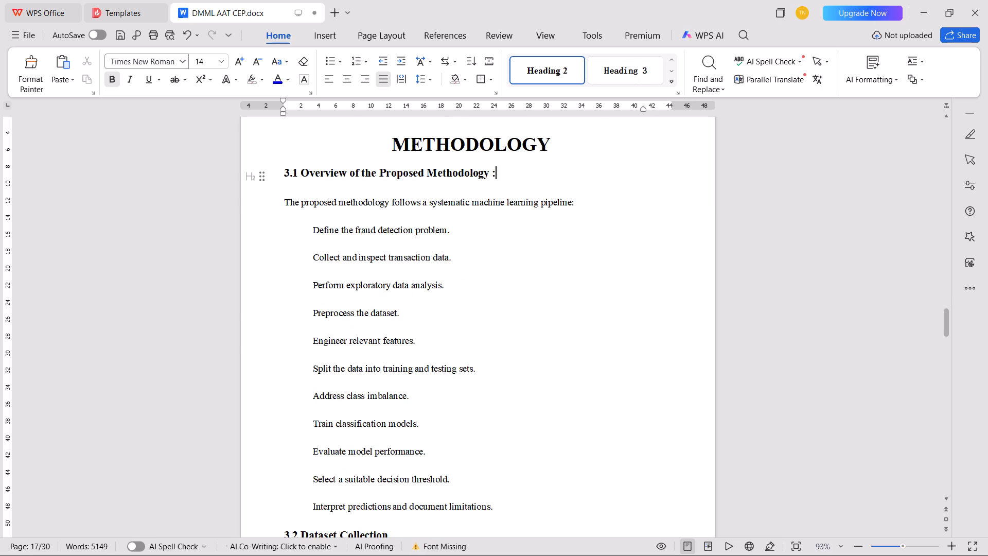
{"action": "left_click_drag", "start_coordinate": [497, 510], "coordinate": [276, 247]}
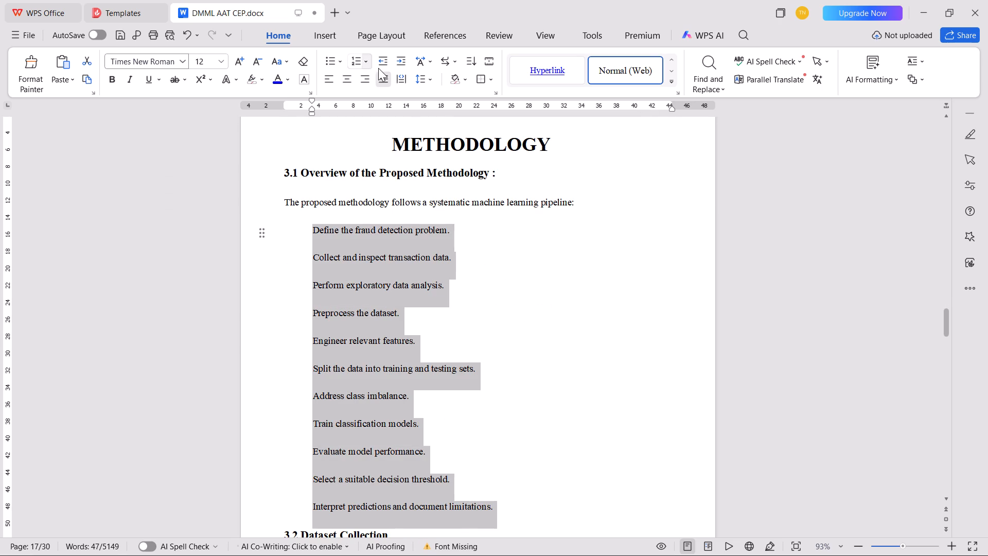
{"action": "left_click", "coordinate": [368, 67]}
{"action": "left_click", "coordinate": [456, 149]}
{"action": "key", "text": "Tab"}
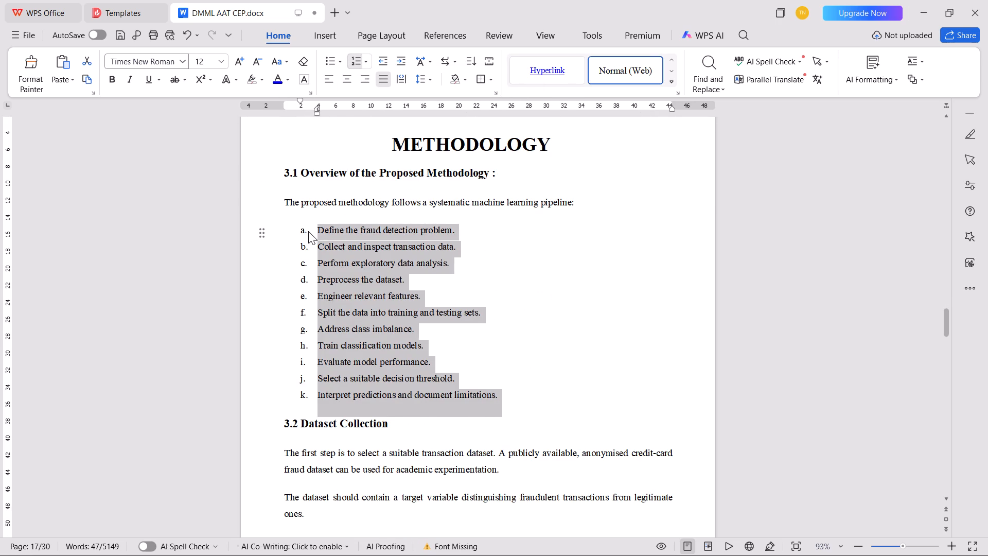
{"action": "left_click", "coordinate": [304, 231]}
{"action": "key", "text": "ctrl+b"}
{"action": "left_click", "coordinate": [338, 268]}
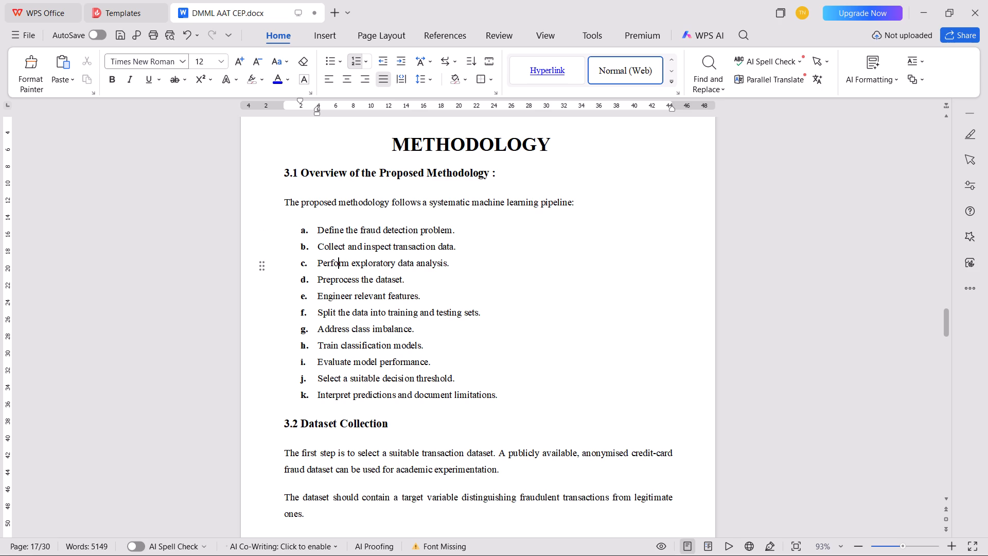
Append a space and colon to the heading "3.2 Dataset Collection".
{"action": "left_click", "coordinate": [403, 427]}
{"action": "key", "text": "space"}
{"action": "type", "text": ":"}
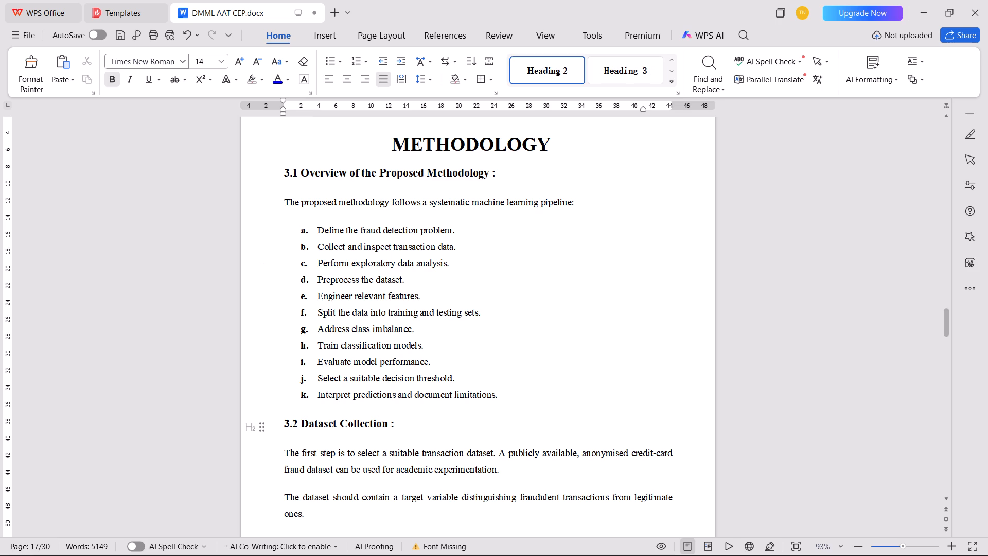
Append a space and colon to the heading "3.3 Exploratory Data Analysis".
{"action": "scroll", "coordinate": [372, 415], "scroll_direction": "down", "scroll_amount": 4}
{"action": "scroll", "coordinate": [372, 415], "scroll_direction": "up", "scroll_amount": 1}
{"action": "scroll", "coordinate": [372, 415], "scroll_direction": "down", "scroll_amount": 2}
{"action": "left_click", "coordinate": [464, 439]}
{"action": "key", "text": "space"}
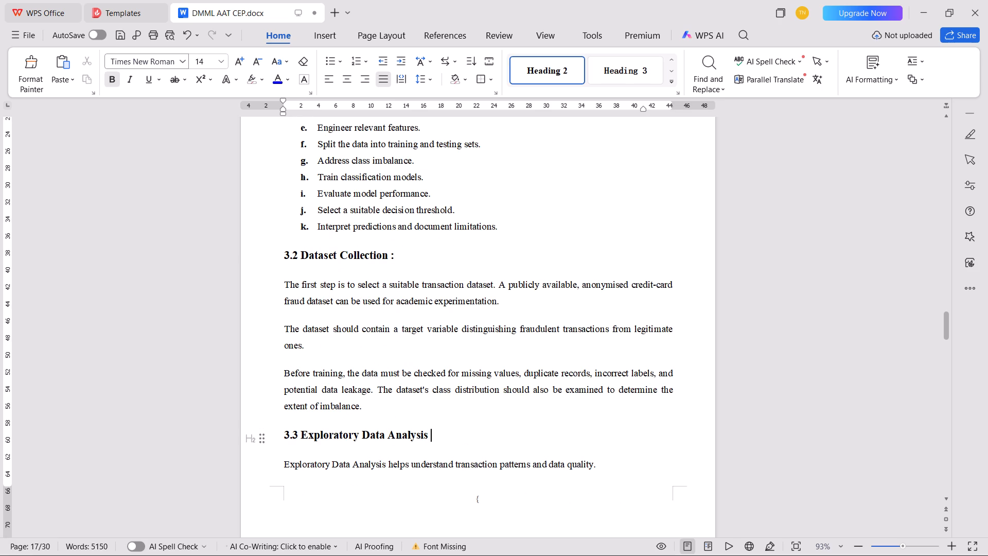
{"action": "type", "text": ":"}
Format the analyses under "The following analyses may be performed:" as an indented a., b., c. list with bold letters.
{"action": "scroll", "coordinate": [464, 439], "scroll_direction": "down", "scroll_amount": 11}
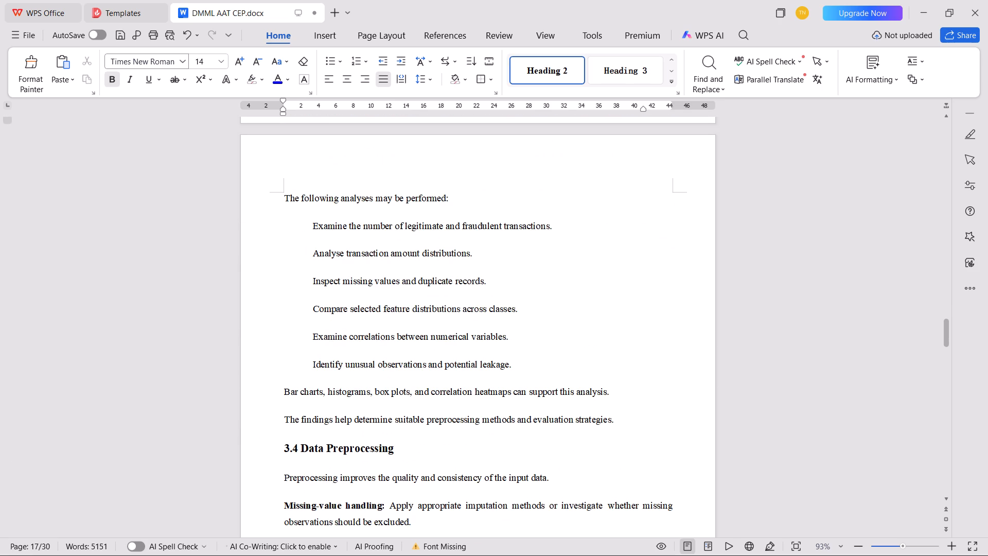
{"action": "left_click_drag", "start_coordinate": [558, 372], "coordinate": [302, 226]}
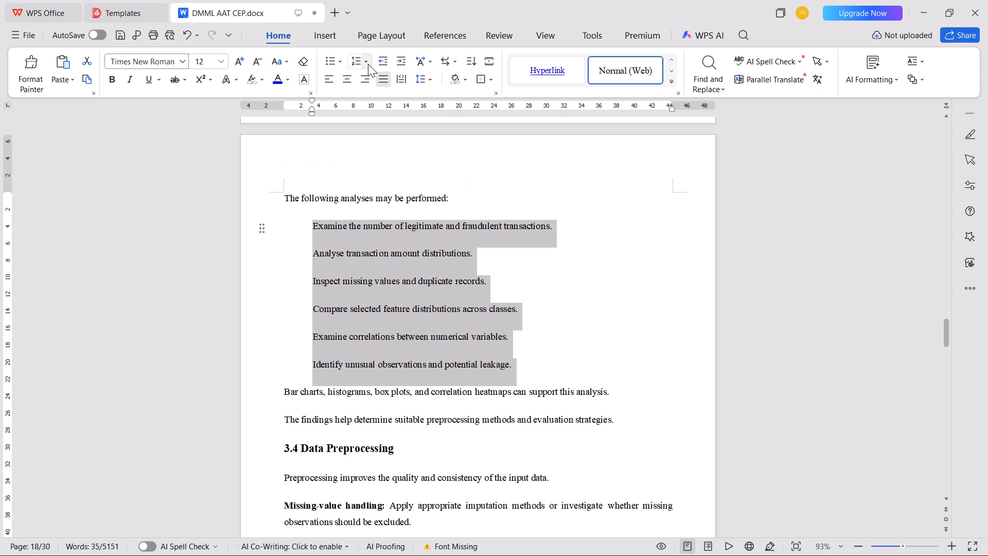
{"action": "left_click", "coordinate": [368, 64]}
{"action": "left_click", "coordinate": [461, 153]}
{"action": "key", "text": "Tab"}
{"action": "left_click", "coordinate": [303, 226]}
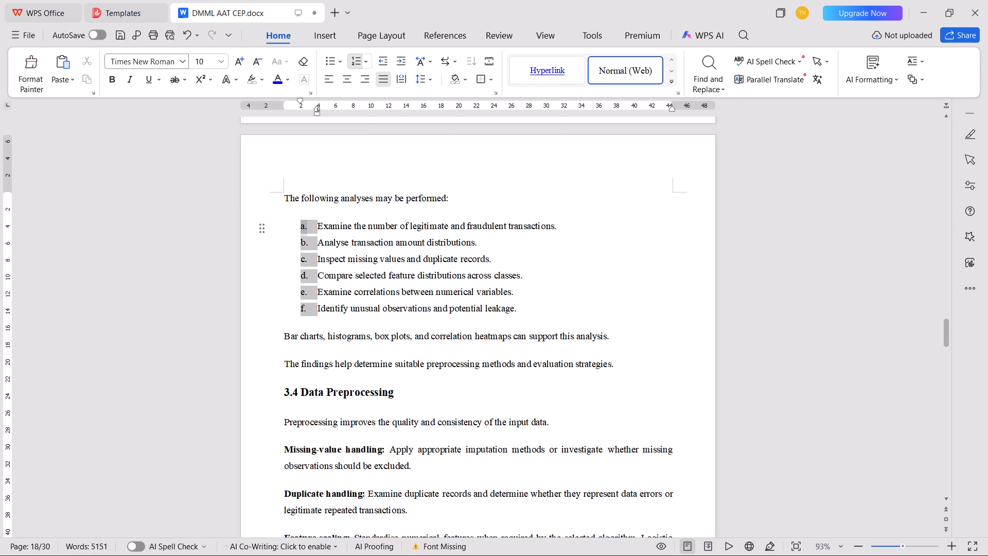
{"action": "key", "text": "ctrl+b"}
Append a space and colon to the heading "3.4 Data Preprocessing".
{"action": "left_click", "coordinate": [408, 392]}
{"action": "key", "text": "space"}
{"action": "type", "text": ":"}
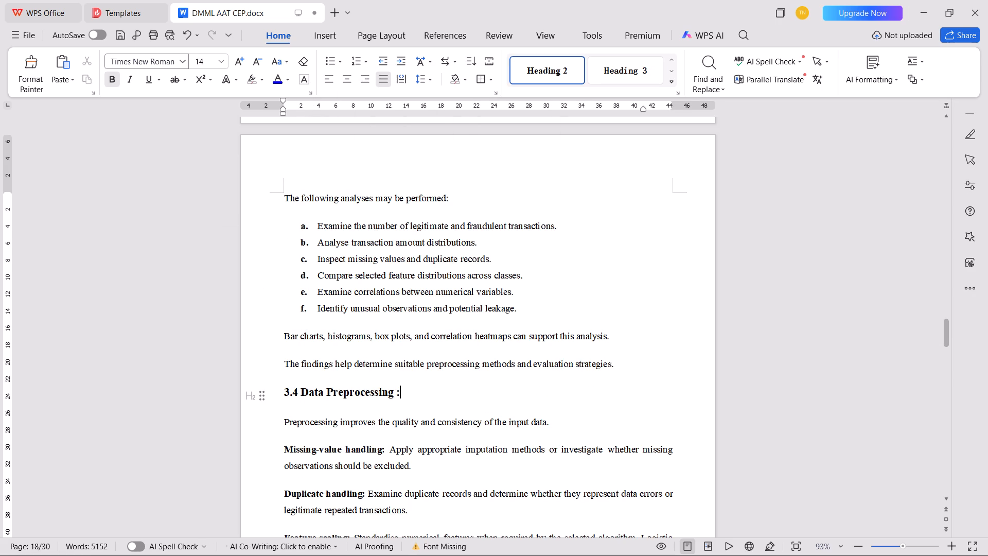
Format the preprocessing items in section 3.4, Missing-value handling through Data leakage prevention, as an indented a., b., c. list with bold letters.
{"action": "scroll", "coordinate": [513, 442], "scroll_direction": "down", "scroll_amount": 6}
{"action": "scroll", "coordinate": [624, 467], "scroll_direction": "down", "scroll_amount": 5}
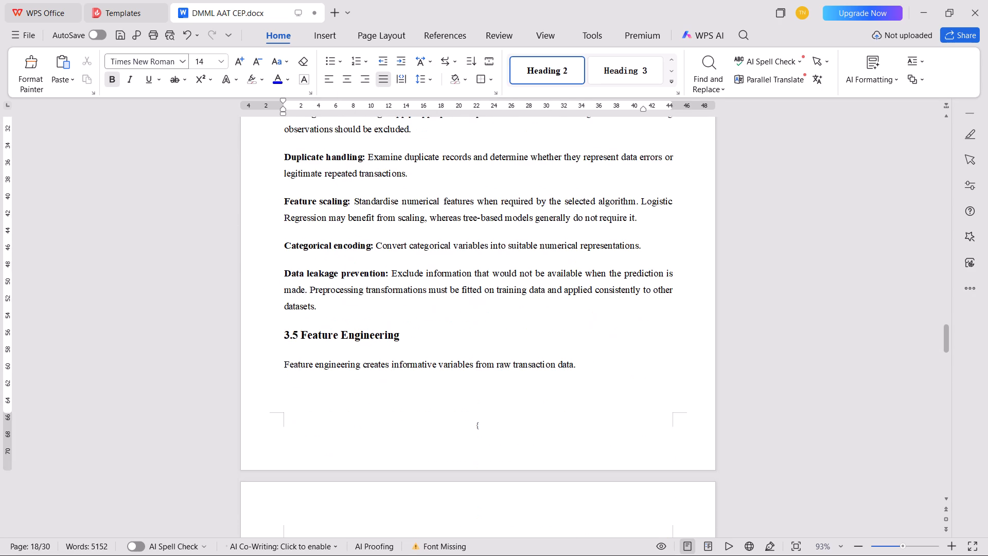
{"action": "scroll", "coordinate": [450, 356], "scroll_direction": "up", "scroll_amount": 4}
{"action": "left_click_drag", "start_coordinate": [349, 437], "coordinate": [286, 236]}
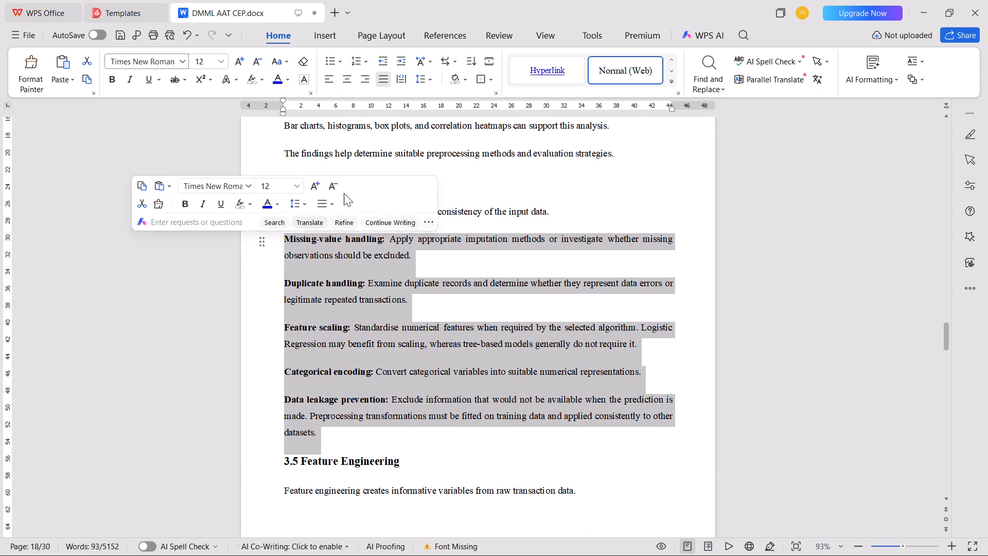
{"action": "left_click", "coordinate": [370, 62]}
{"action": "left_click", "coordinate": [468, 162]}
{"action": "key", "text": "Tab"}
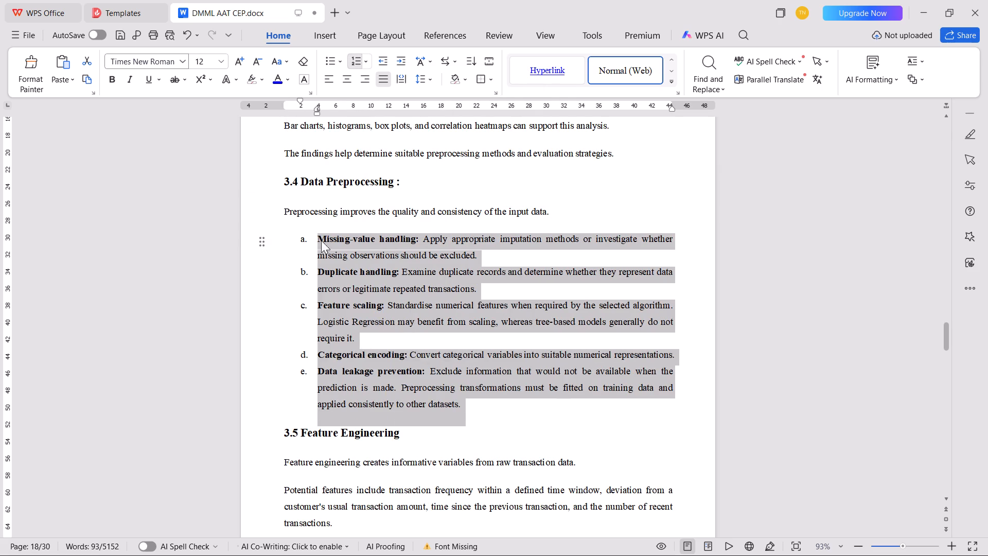
{"action": "left_click", "coordinate": [303, 242]}
{"action": "key", "text": "ctrl+b"}
{"action": "left_click", "coordinate": [398, 323]}
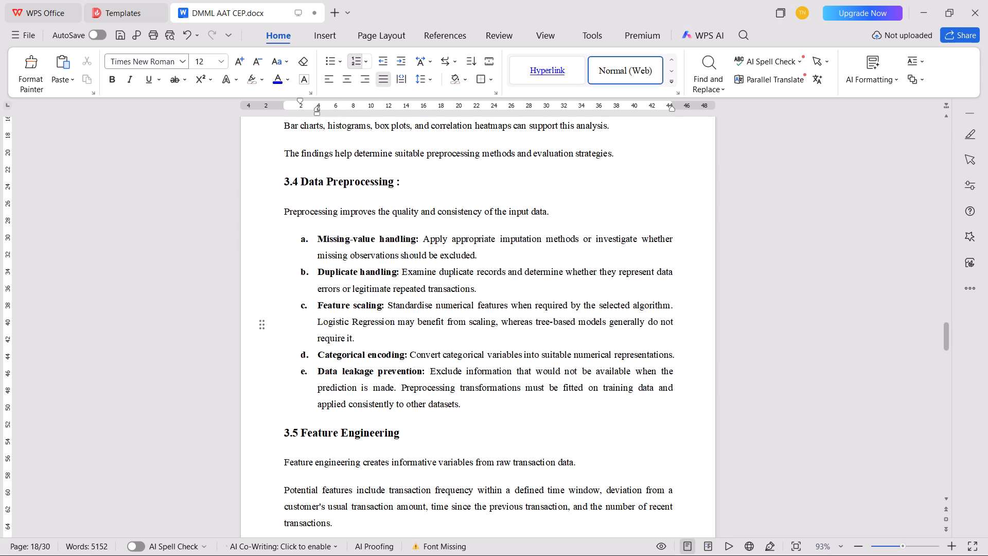
Append a space and colon to the heading "3.5 Feature Engineering".
{"action": "left_click", "coordinate": [409, 439]}
{"action": "key", "text": "space"}
{"action": "type", "text": ":"}
Append a space and colon to the heading "3.6 Handling Class Imbalance".
{"action": "scroll", "coordinate": [512, 473], "scroll_direction": "down", "scroll_amount": 6}
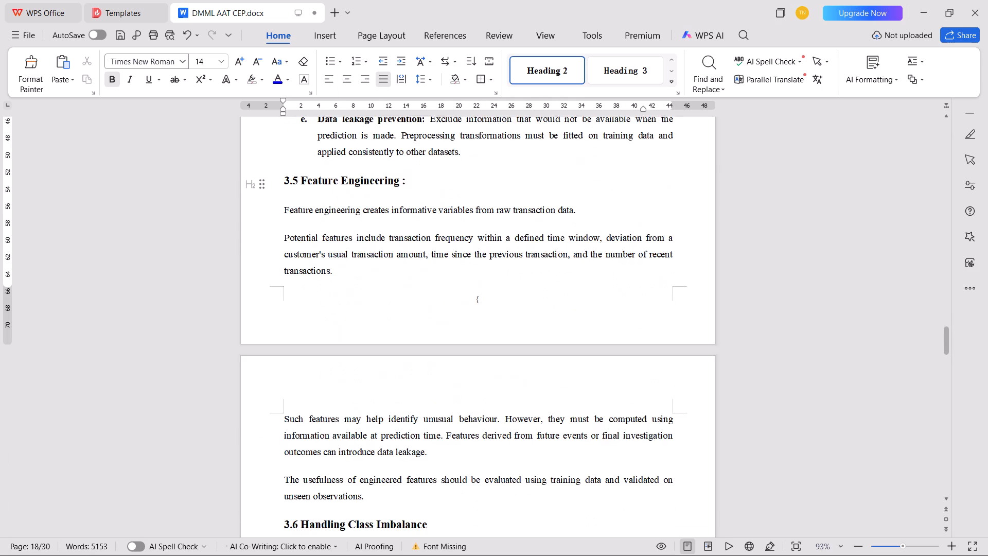
{"action": "scroll", "coordinate": [549, 424], "scroll_direction": "down", "scroll_amount": 6}
{"action": "left_click", "coordinate": [472, 361]}
{"action": "key", "text": "space"}
{"action": "type", "text": ":"}
Format the class imbalance techniques in section 3.6, Class weighting through SMOTE, as an indented a., b., c. list with bold letters.
{"action": "scroll", "coordinate": [472, 361], "scroll_direction": "down", "scroll_amount": 3}
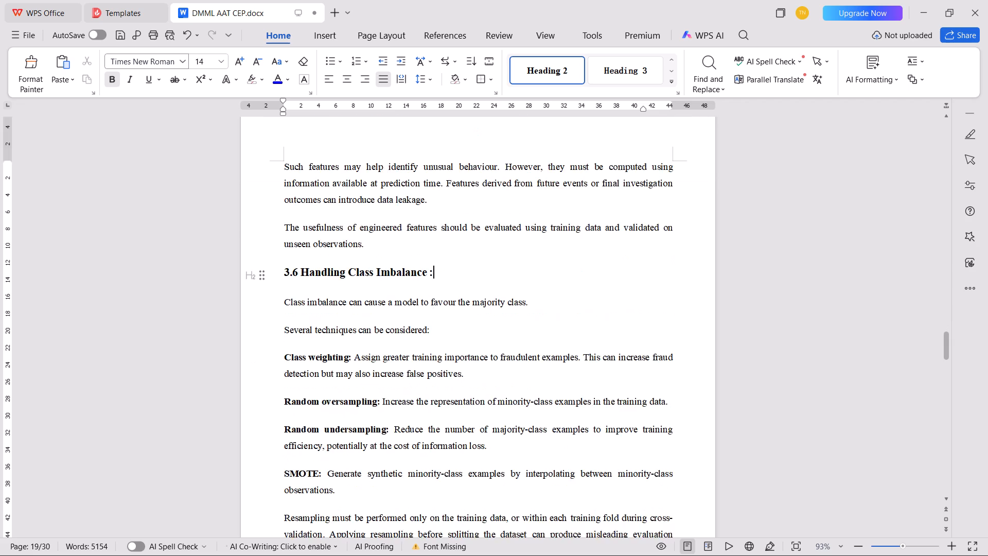
{"action": "scroll", "coordinate": [447, 361], "scroll_direction": "down", "scroll_amount": 1}
{"action": "left_click_drag", "start_coordinate": [350, 403], "coordinate": [257, 264]}
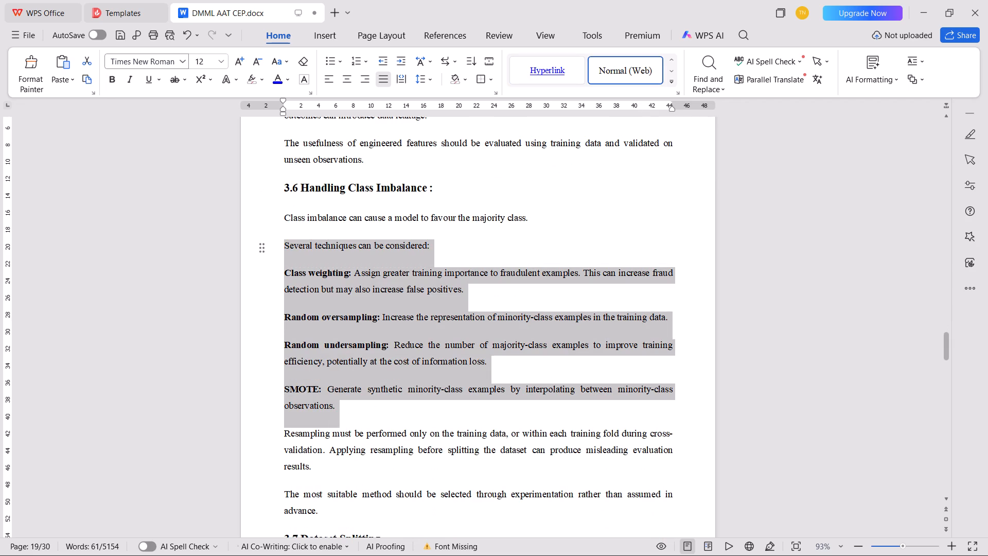
{"action": "left_click_drag", "start_coordinate": [257, 264], "coordinate": [264, 283]}
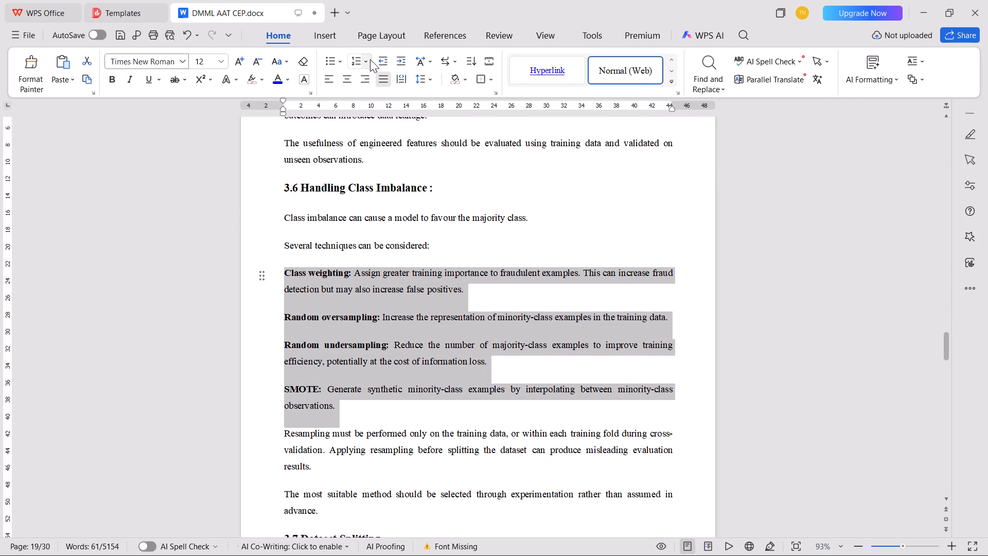
{"action": "left_click", "coordinate": [370, 59]}
{"action": "left_click", "coordinate": [470, 147]}
{"action": "key", "text": "Tab"}
{"action": "left_click", "coordinate": [298, 276]}
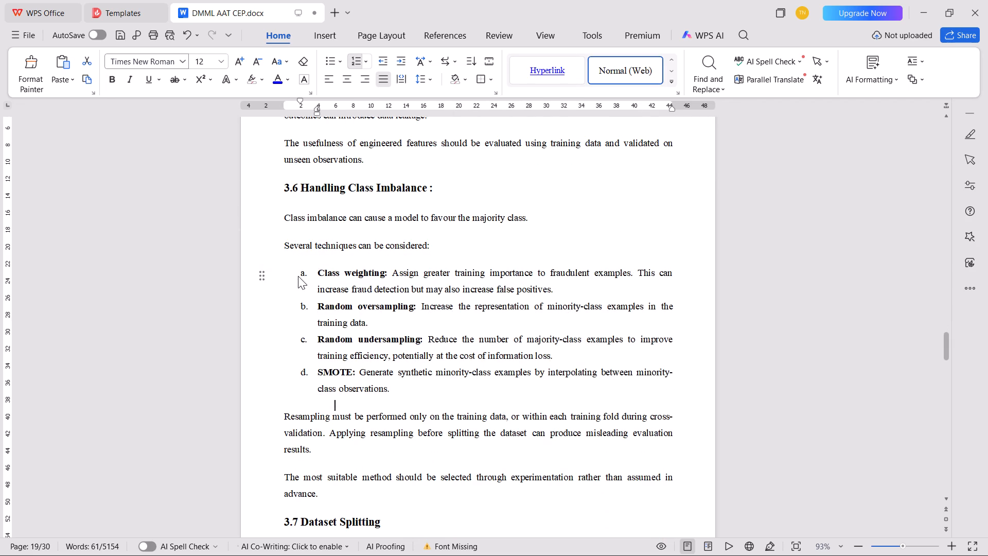
{"action": "left_click", "coordinate": [299, 273]}
{"action": "left_click", "coordinate": [305, 273]}
{"action": "key", "text": "ctrl+b"}
{"action": "left_click", "coordinate": [360, 311]}
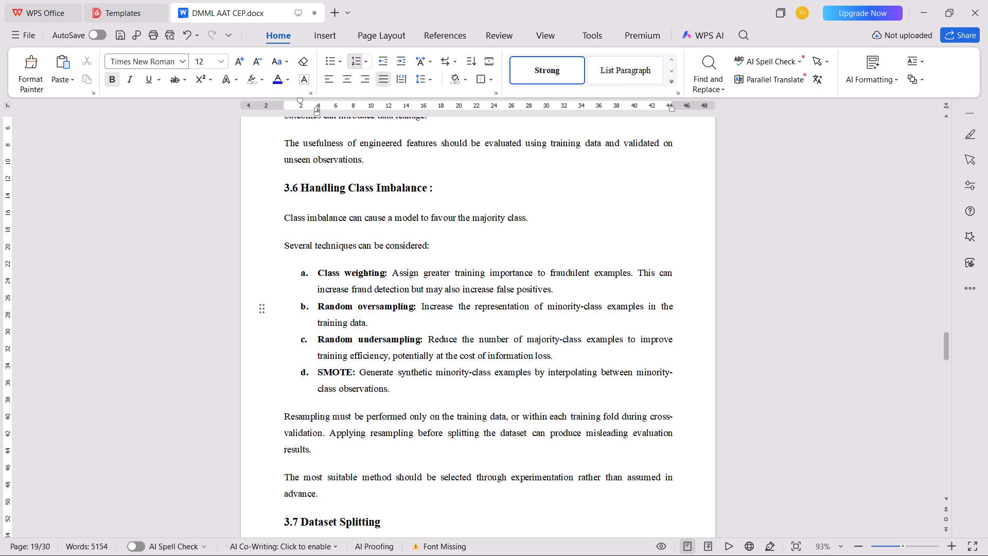
Append a space and colon to the heading "3.7 Dataset Splitting".
{"action": "scroll", "coordinate": [276, 356], "scroll_direction": "down", "scroll_amount": 3}
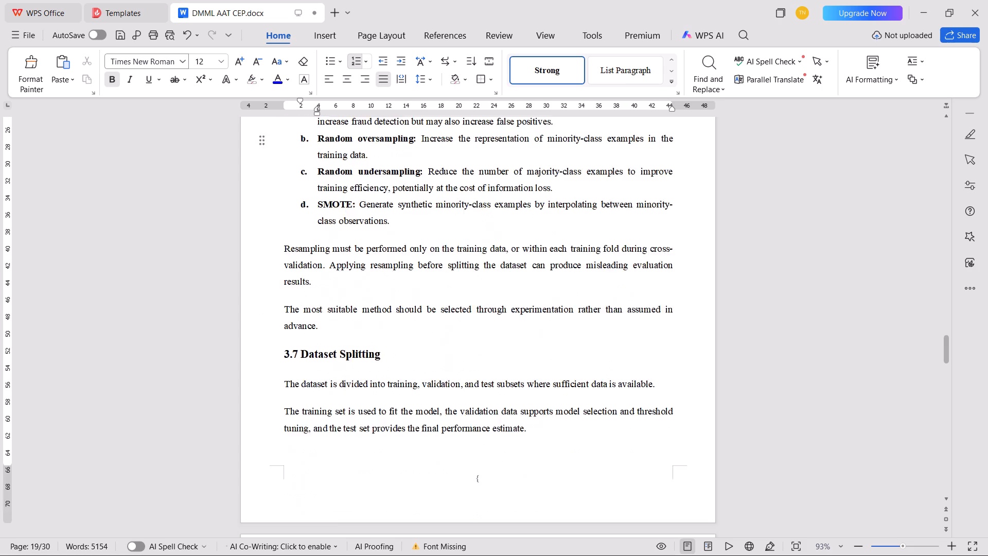
{"action": "scroll", "coordinate": [281, 356], "scroll_direction": "down", "scroll_amount": 2}
{"action": "left_click", "coordinate": [426, 306]}
{"action": "key", "text": "space"}
{"action": "type", "text": ":"}
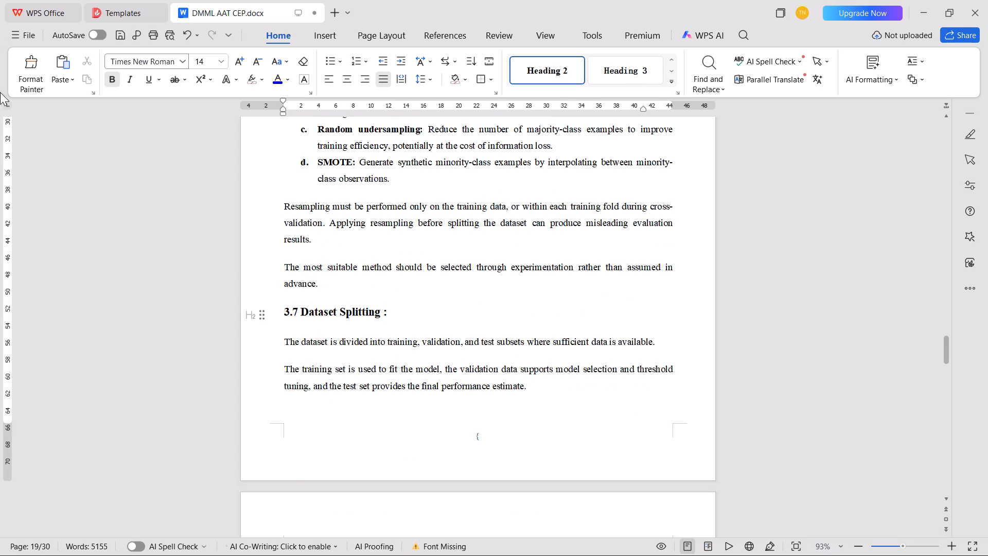
Append a space and colon to the heading "3.8 Model Training".
{"action": "scroll", "coordinate": [38, 121], "scroll_direction": "down", "scroll_amount": 5}
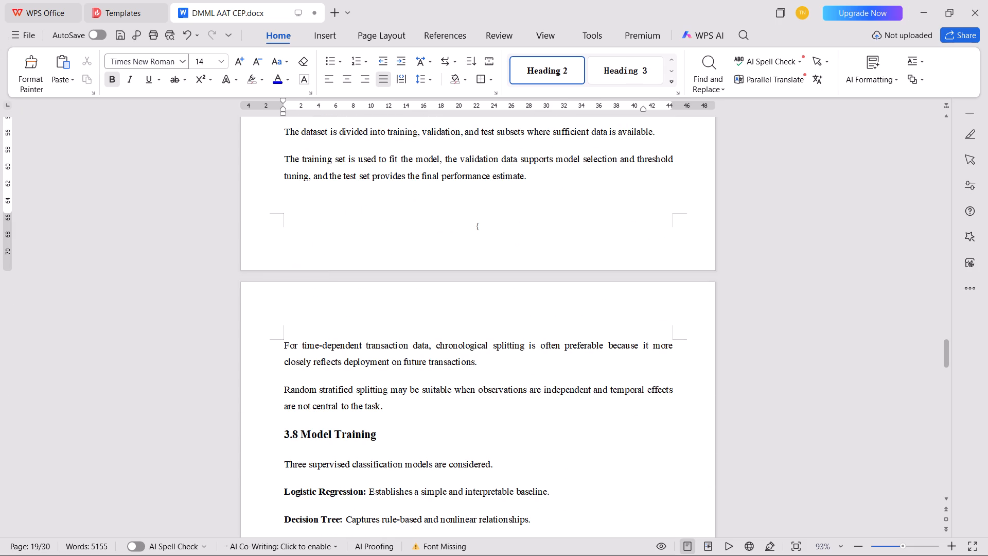
{"action": "left_click", "coordinate": [425, 442]}
{"action": "key", "text": "space"}
{"action": "key", "text": "Return"}
{"action": "key", "text": "BackSpace"}
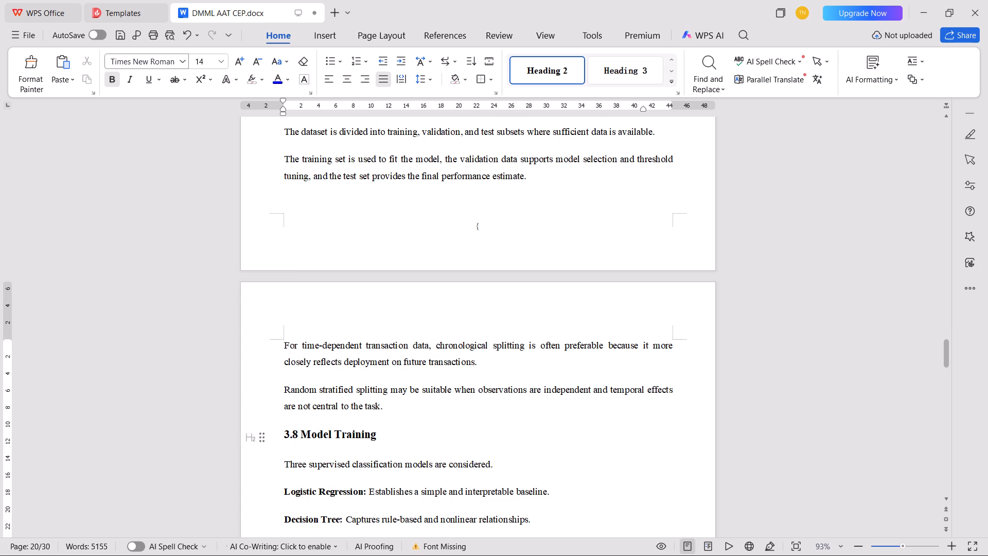
{"action": "key", "text": "shift+colon"}
Format the three models in section 3.8, Logistic Regression through Random Forest, as an indented a., b., c. list with bold letters.
{"action": "scroll", "coordinate": [446, 402], "scroll_direction": "down", "scroll_amount": 7}
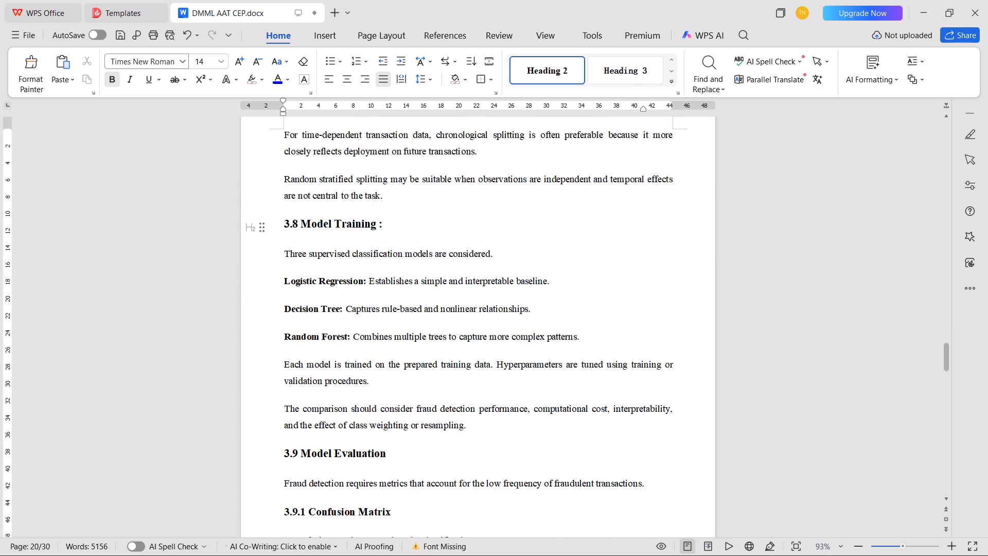
{"action": "left_click_drag", "start_coordinate": [585, 341], "coordinate": [274, 291]}
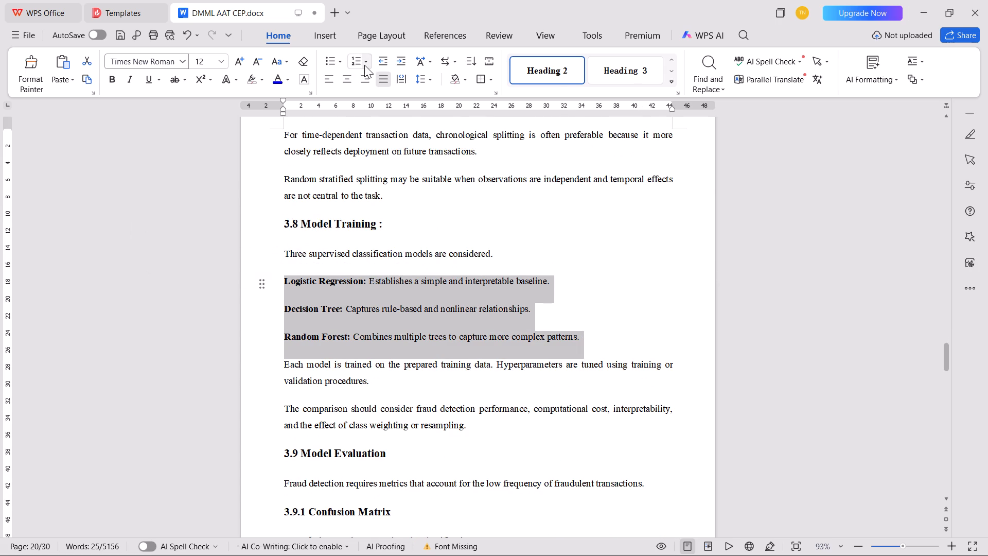
{"action": "left_click", "coordinate": [365, 64]}
{"action": "left_click", "coordinate": [478, 163]}
{"action": "key", "text": "Tab"}
{"action": "left_click", "coordinate": [305, 284]}
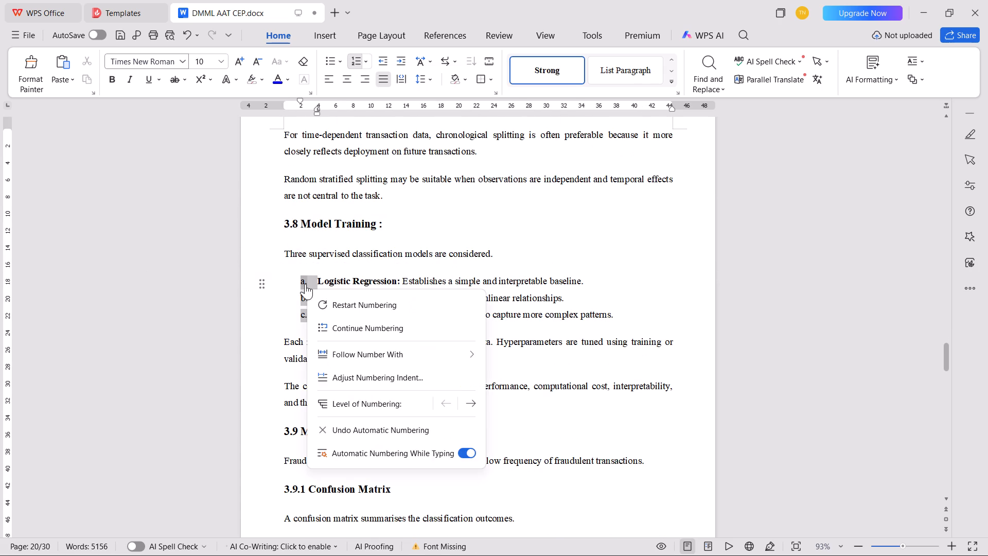
{"action": "key", "text": "ctrl+b"}
{"action": "left_click", "coordinate": [361, 306]}
Append a space and colon to the headings "3.9 Model Evaluation" and "3.9.1 Confusion Matrix".
{"action": "scroll", "coordinate": [363, 326], "scroll_direction": "down", "scroll_amount": 4}
{"action": "left_click", "coordinate": [410, 270]}
{"action": "key", "text": "space"}
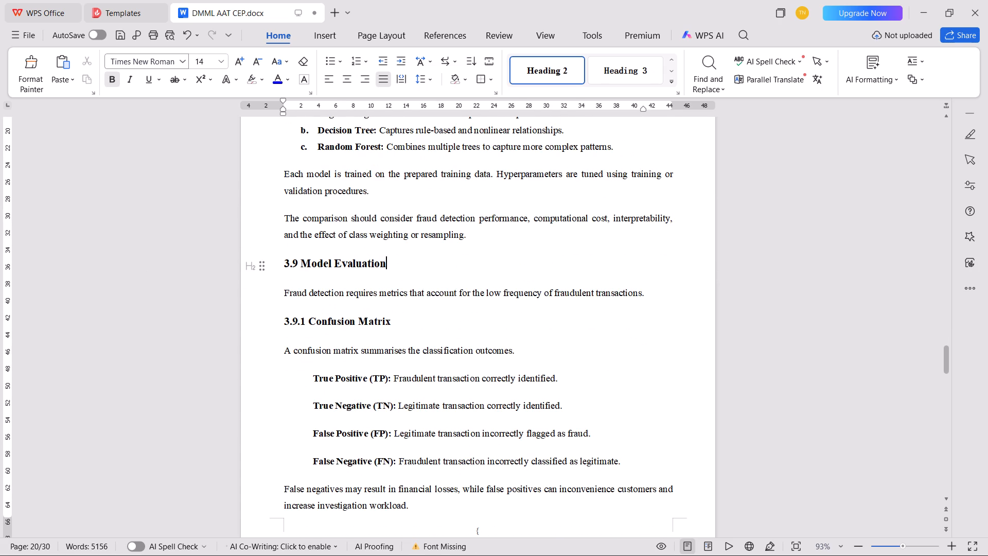
{"action": "type", "text": ":"}
{"action": "left_click", "coordinate": [408, 321]}
{"action": "key", "text": "space"}
{"action": "type", "text": ":"}
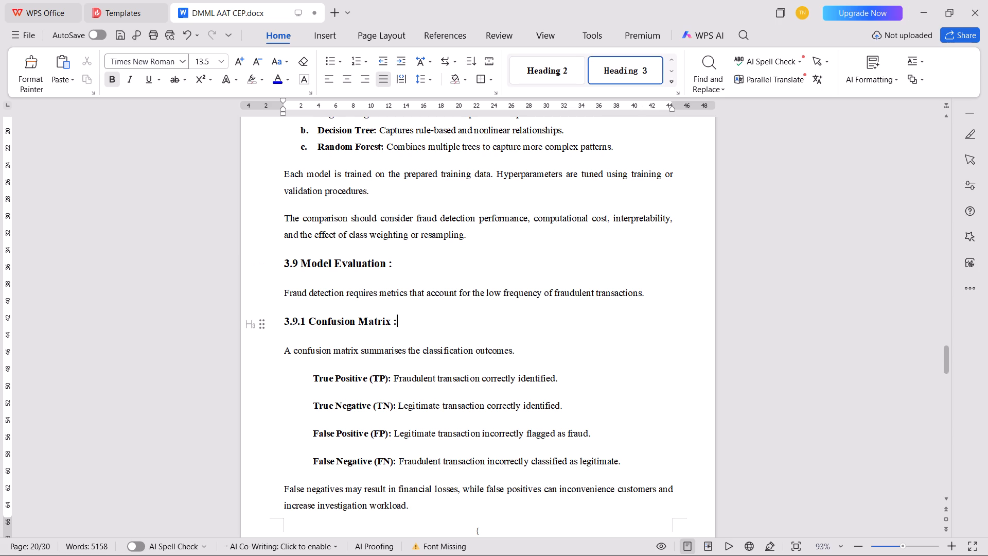
Format the four outcomes in section 3.9.1, True Positive through False Negative, as an indented a., b., c. list with bold letters.
{"action": "left_click_drag", "start_coordinate": [629, 462], "coordinate": [281, 381]}
{"action": "left_click", "coordinate": [365, 57]}
{"action": "left_click", "coordinate": [459, 150]}
{"action": "key", "text": "Tab"}
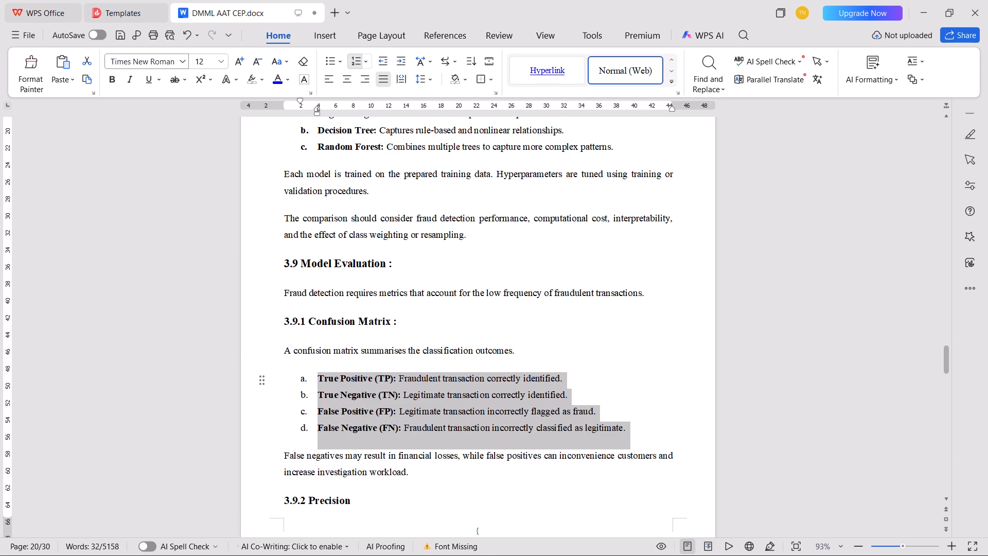
{"action": "left_click", "coordinate": [304, 378]}
{"action": "key", "text": "ctrl+b"}
Append a space and colon to the heading "3.9.2 Precision".
{"action": "left_click", "coordinate": [384, 494]}
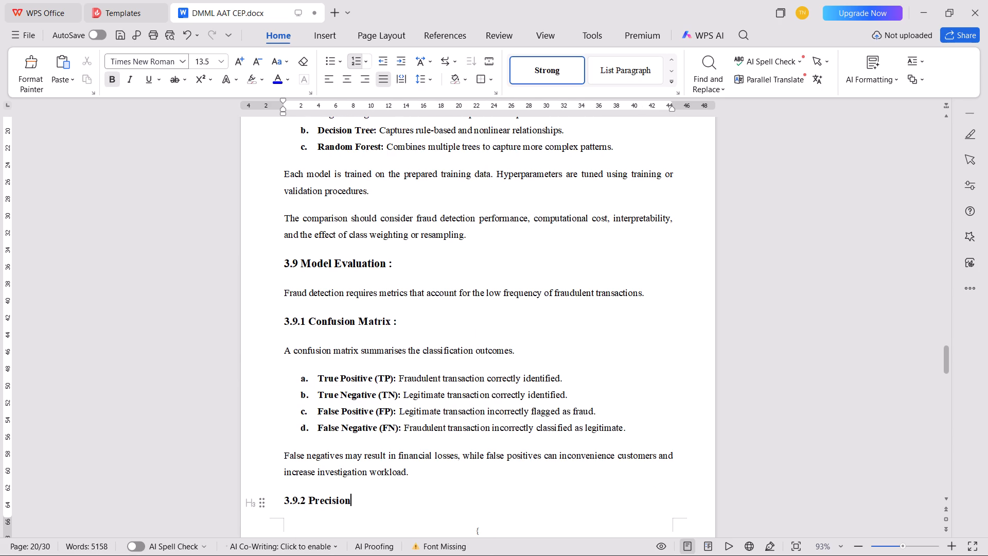
{"action": "key", "text": "space"}
{"action": "type", "text": ":"}
Insert an empty paragraph before the heading "3.9.2 Precision" to push it onto the next page.
{"action": "key", "text": "Up"}
{"action": "key", "text": "ctrl+Right"}
{"action": "key", "text": "ctrl+Right"}
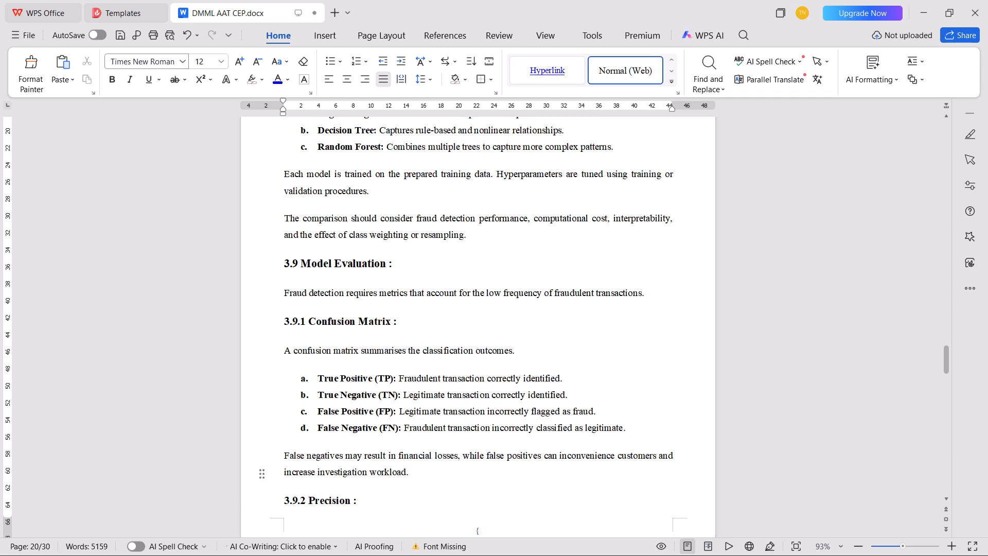
{"action": "key", "text": "ctrl+Right"}
{"action": "key", "text": "Return"}
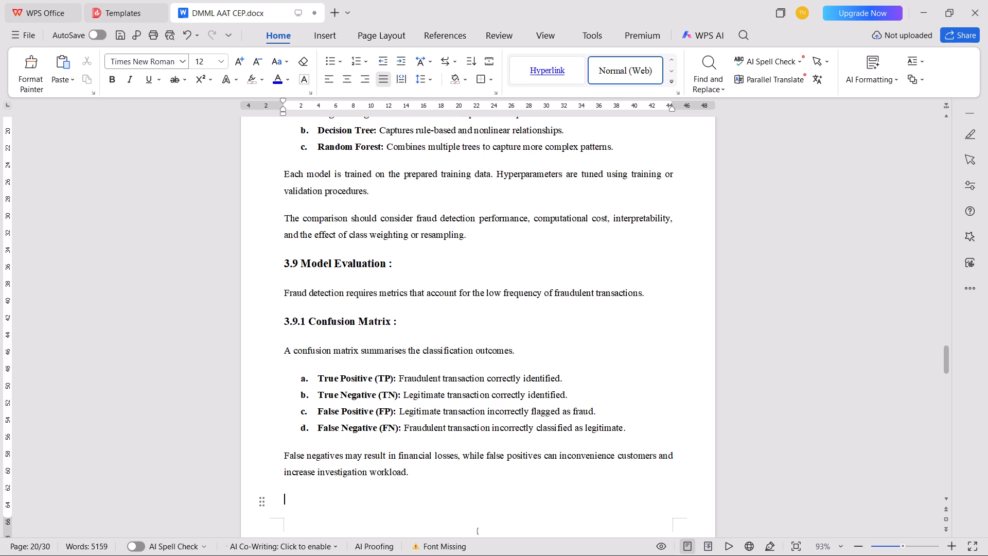
Append a space and colon to the headings "3.9.3 Recall" and "3.9.4 F1-Score".
{"action": "scroll", "coordinate": [191, 442], "scroll_direction": "down", "scroll_amount": 1}
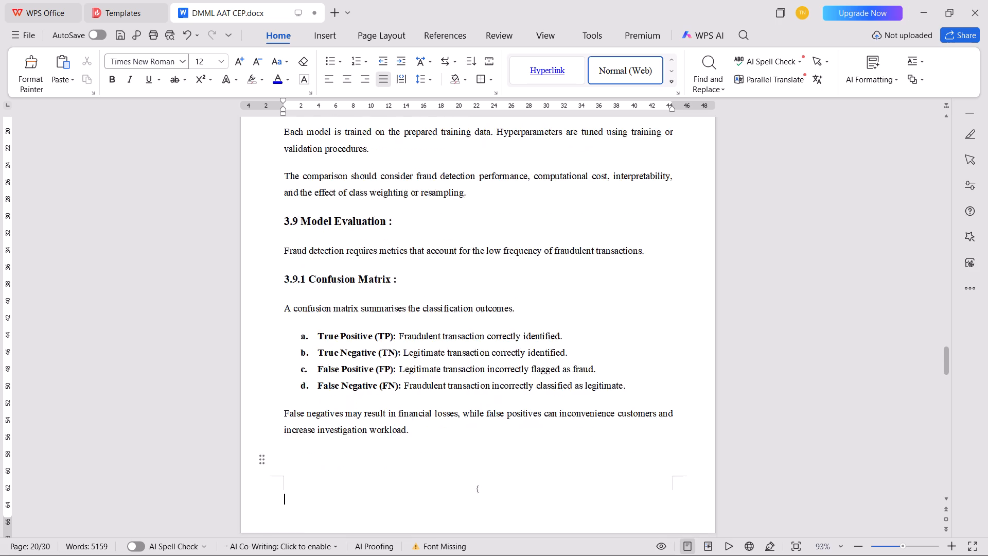
{"action": "scroll", "coordinate": [191, 442], "scroll_direction": "down", "scroll_amount": 2}
{"action": "scroll", "coordinate": [369, 371], "scroll_direction": "down", "scroll_amount": 10}
{"action": "scroll", "coordinate": [379, 423], "scroll_direction": "down", "scroll_amount": 3}
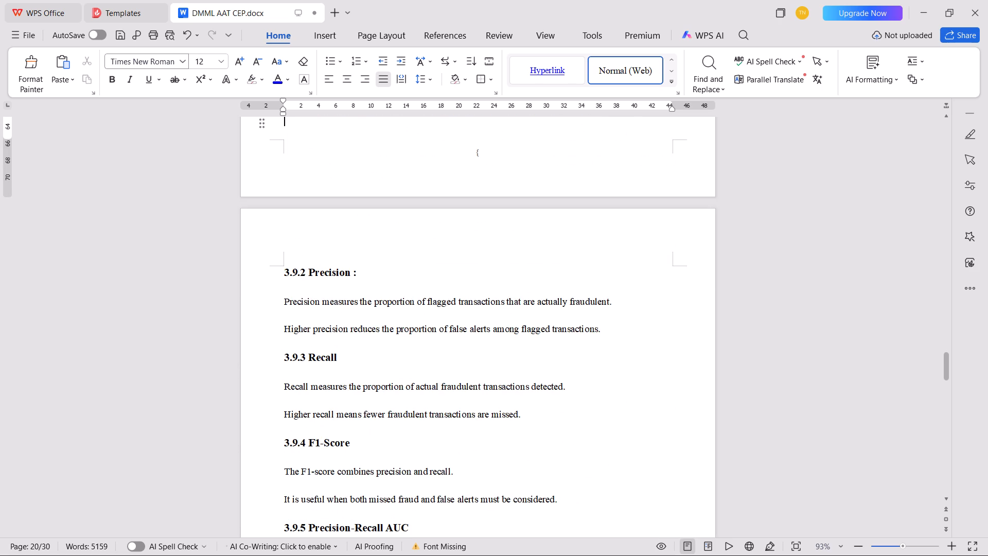
{"action": "left_click", "coordinate": [366, 354]}
{"action": "key", "text": "space"}
{"action": "type", "text": ":"}
{"action": "left_click", "coordinate": [394, 440]}
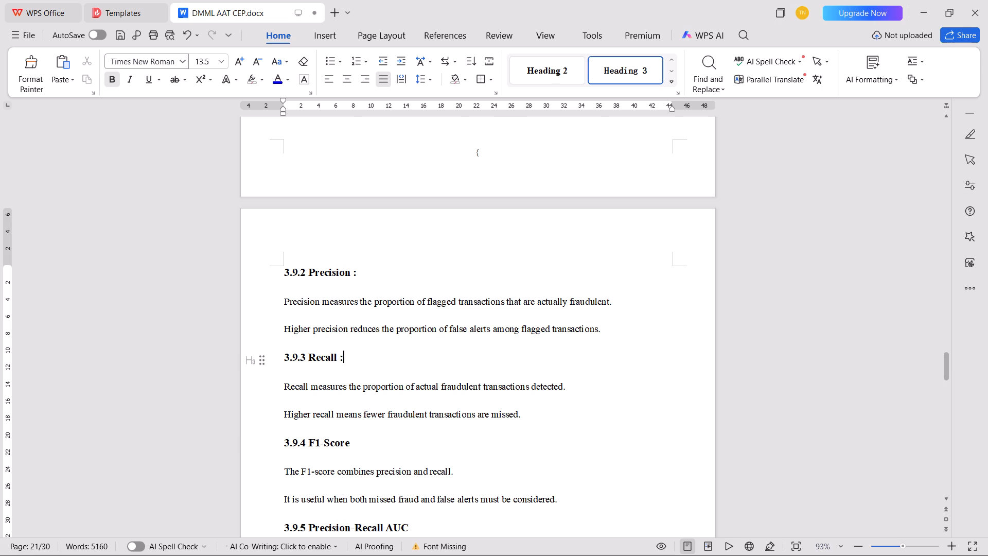
{"action": "key", "text": "space"}
{"action": "type", "text": ":"}
Append a space and colon to the headings "3.9.5 Precision-Recall AUC" and "3.9.6 Accuracy".
{"action": "scroll", "coordinate": [402, 481], "scroll_direction": "down", "scroll_amount": 4}
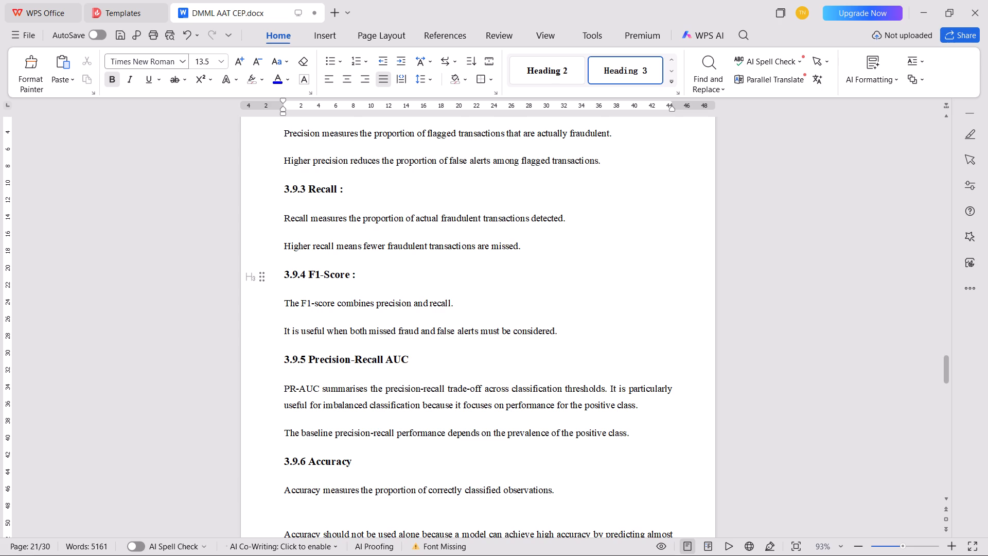
{"action": "left_click", "coordinate": [473, 364]}
{"action": "key", "text": "space"}
{"action": "type", "text": ":"}
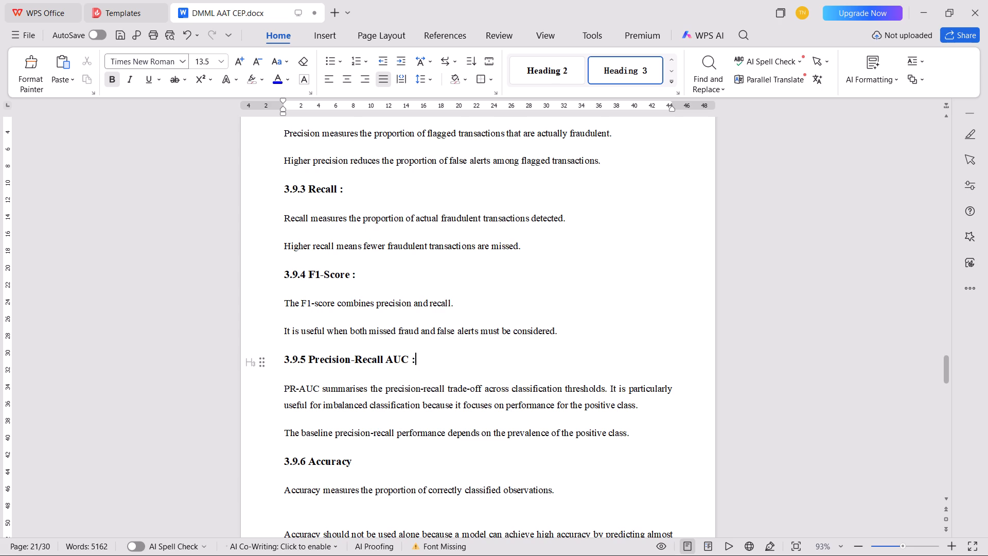
{"action": "left_click", "coordinate": [406, 468]}
{"action": "key", "text": "space"}
{"action": "type", "text": ":"}
Remove the blank line between the two paragraphs in section 3.9.6 Accuracy.
{"action": "scroll", "coordinate": [458, 502], "scroll_direction": "down", "scroll_amount": 2}
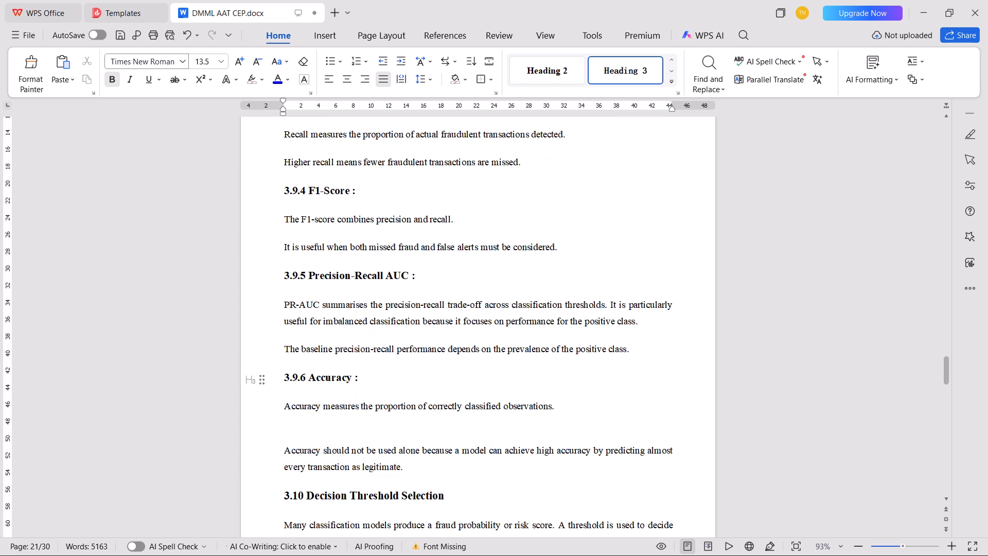
{"action": "left_click", "coordinate": [343, 428]}
{"action": "key", "text": "BackSpace"}
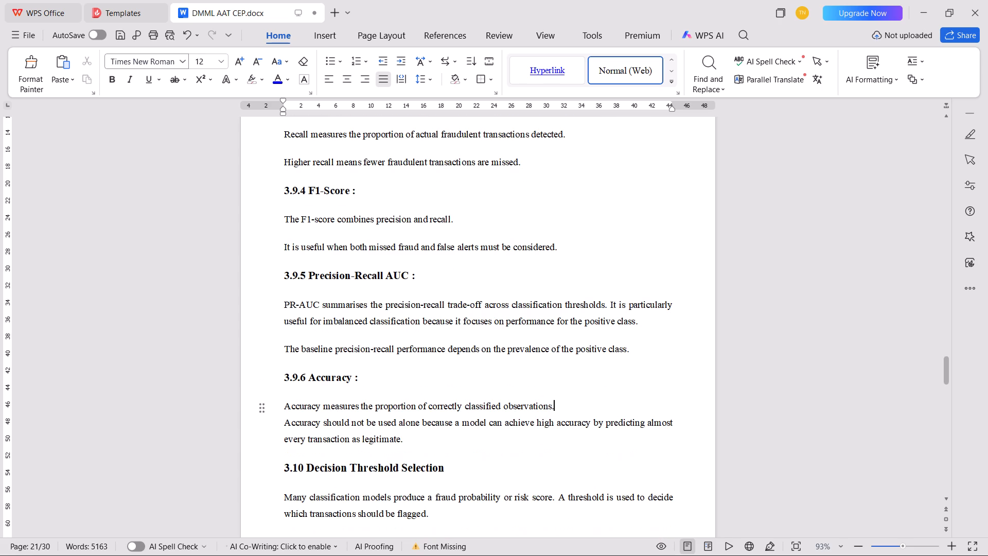
Append a space and colon to the headings "3.10 Decision Threshold Selection" and "3.11 Proposed System Architecture".
{"action": "left_click", "coordinate": [476, 470]}
{"action": "key", "text": "space"}
{"action": "type", "text": ":"}
{"action": "scroll", "coordinate": [464, 467], "scroll_direction": "down", "scroll_amount": 5}
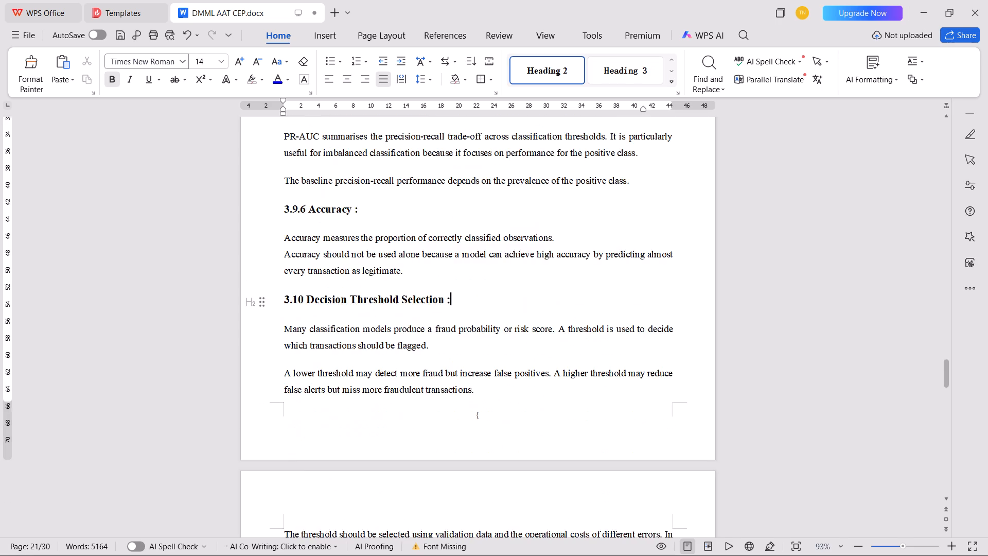
{"action": "scroll", "coordinate": [455, 460], "scroll_direction": "down", "scroll_amount": 5}
{"action": "left_click", "coordinate": [459, 390]}
{"action": "key", "text": "space"}
{"action": "type", "text": ":"}
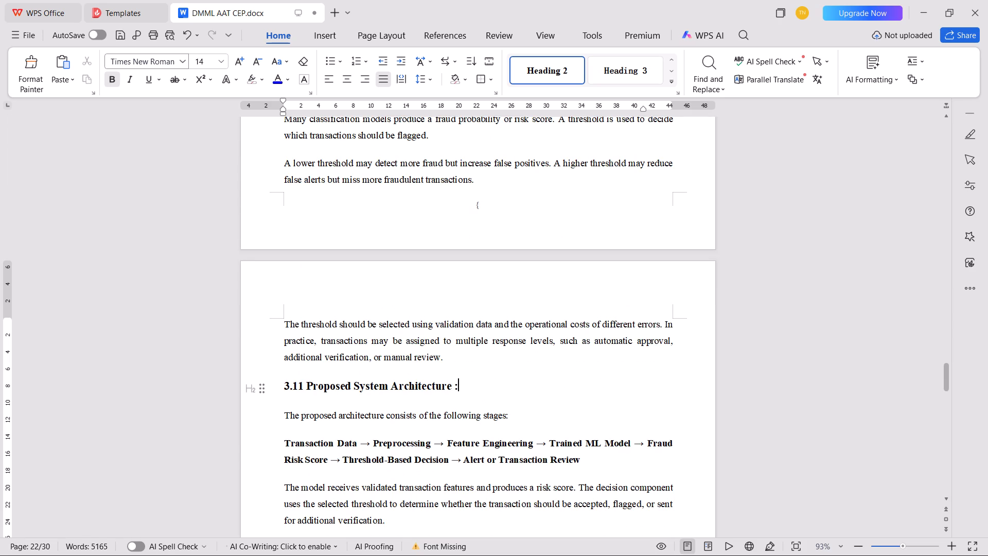
Append a space and colon to the heading "3.12 Experimental Procedure".
{"action": "scroll", "coordinate": [496, 391], "scroll_direction": "down", "scroll_amount": 6}
{"action": "left_click", "coordinate": [457, 390]}
{"action": "key", "text": "space"}
{"action": "type", "text": ":"}
Format all implementation steps in section 3.12, from importing libraries to documenting results, as an indented a., b., c. list with bold letters.
{"action": "scroll", "coordinate": [456, 389], "scroll_direction": "down", "scroll_amount": 2}
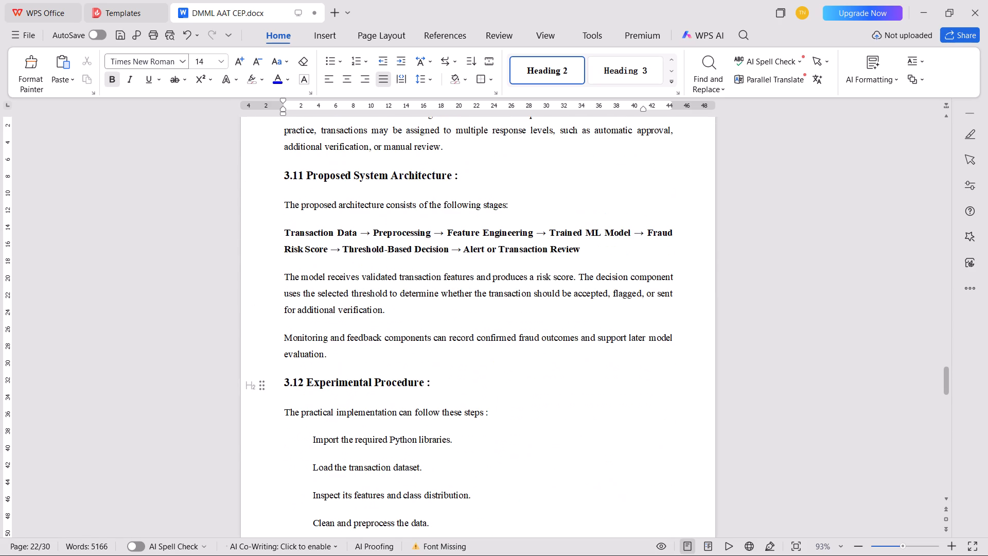
{"action": "scroll", "coordinate": [456, 389], "scroll_direction": "down", "scroll_amount": 2}
{"action": "scroll", "coordinate": [536, 434], "scroll_direction": "down", "scroll_amount": 9}
{"action": "left_click_drag", "start_coordinate": [488, 452], "coordinate": [482, 451]}
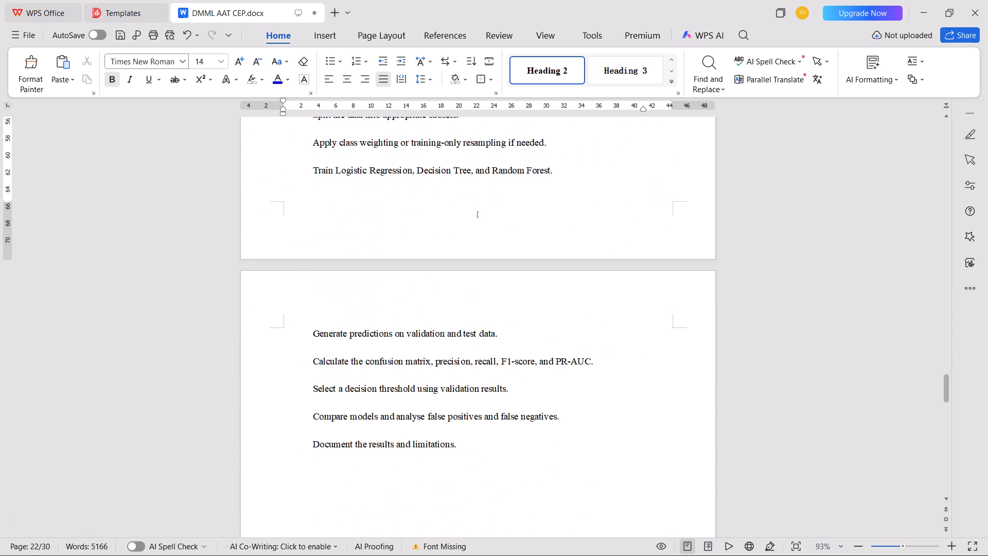
{"action": "left_click_drag", "start_coordinate": [482, 451], "coordinate": [306, 302]}
{"action": "scroll", "coordinate": [298, 267], "scroll_direction": "up", "scroll_amount": 8}
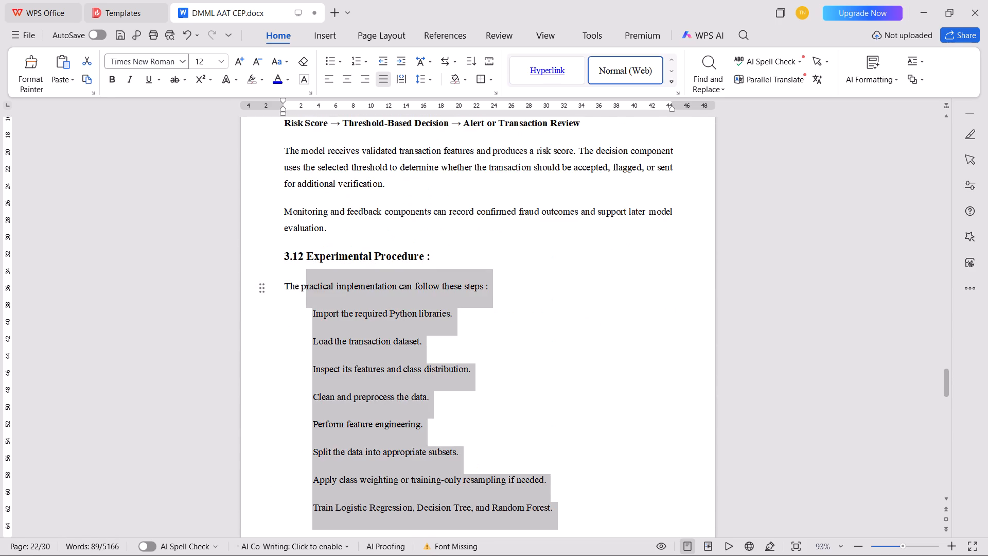
{"action": "left_click_drag", "start_coordinate": [306, 302], "coordinate": [306, 314]}
{"action": "left_click", "coordinate": [368, 67]}
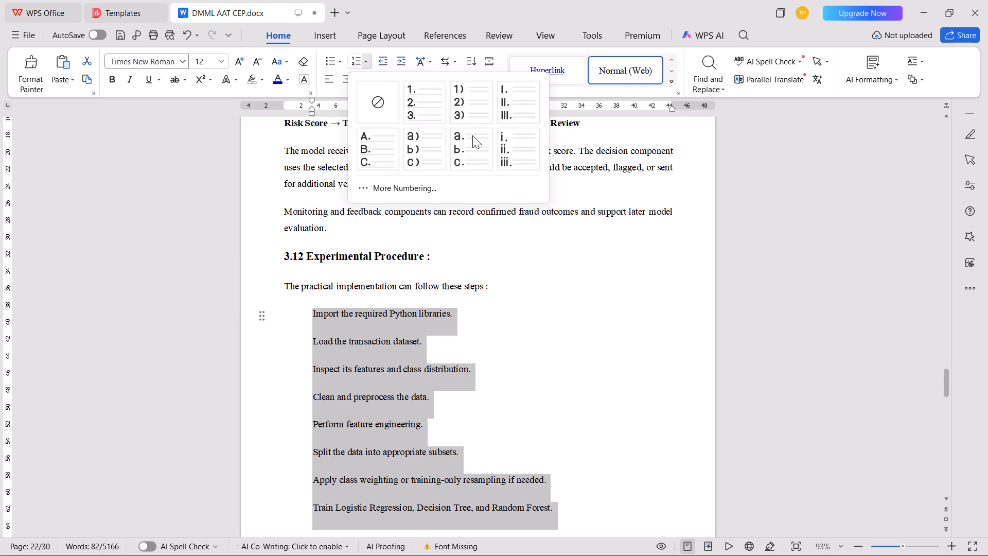
{"action": "left_click", "coordinate": [474, 140]}
{"action": "key", "text": "Tab"}
{"action": "left_click", "coordinate": [302, 317]}
{"action": "key", "text": "ctrl+b"}
{"action": "left_click", "coordinate": [424, 364]}
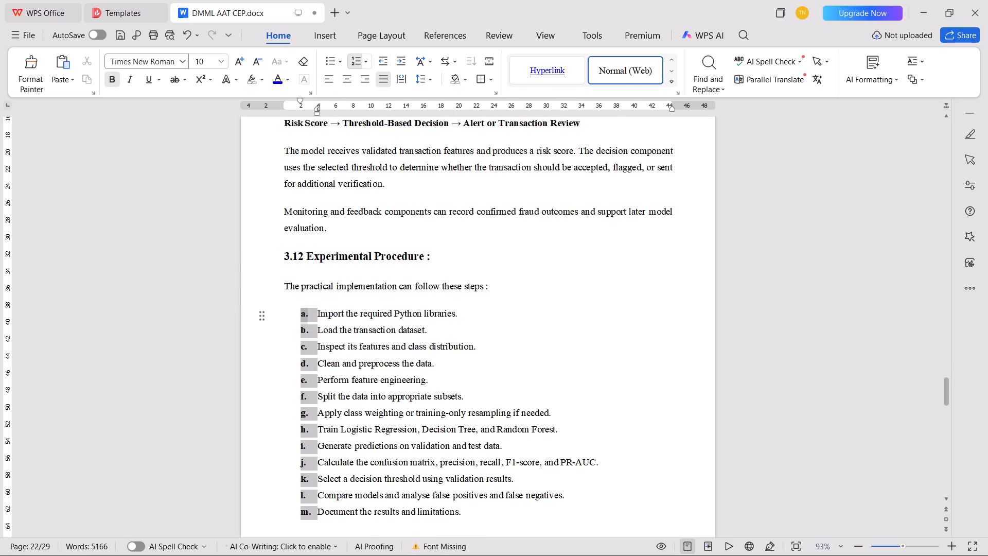
Centre the chapter title lines "CHAPTER 4" and "RESULTS AND DISCUSSIONS".
{"action": "scroll", "coordinate": [426, 360], "scroll_direction": "down", "scroll_amount": 8}
{"action": "left_click_drag", "start_coordinate": [262, 339], "coordinate": [267, 385]}
{"action": "key", "text": "ctrl+e"}
Append a space and colon to the headings "4.1 Overview" and "4.2 Dataset Analysis".
{"action": "left_click", "coordinate": [373, 405]}
{"action": "key", "text": "space"}
{"action": "type", "text": ":"}
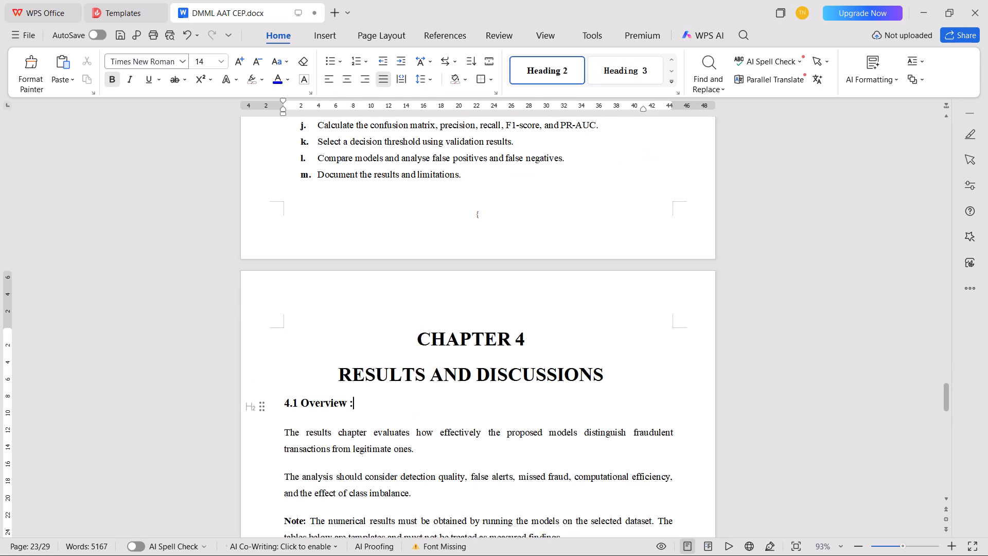
{"action": "scroll", "coordinate": [374, 405], "scroll_direction": "down", "scroll_amount": 5}
{"action": "left_click", "coordinate": [399, 447]}
{"action": "key", "text": "space"}
{"action": "type", "text": ":"}
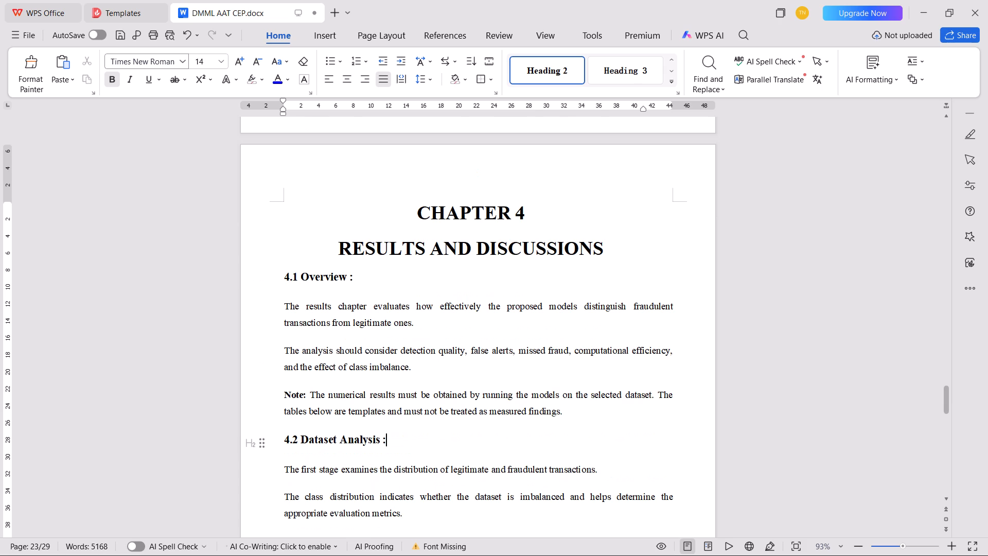
Append a space and colon to the heading "4.3 Model Performance Comparison".
{"action": "scroll", "coordinate": [392, 455], "scroll_direction": "down", "scroll_amount": 5}
{"action": "left_click", "coordinate": [468, 426]}
{"action": "key", "text": "space"}
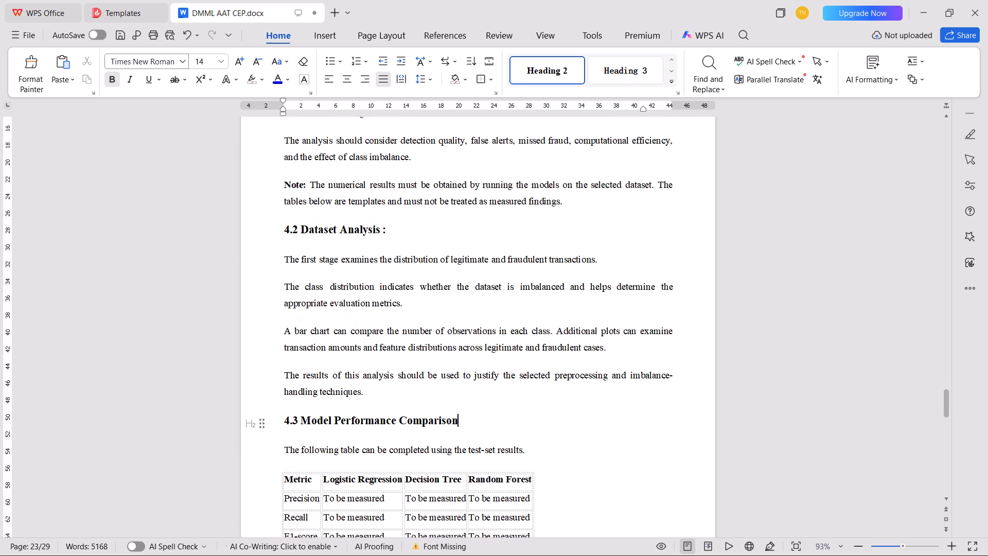
{"action": "type", "text": ":"}
Apply the bordered grid table style with a dark header row to the whole metrics table in section 4.3.
{"action": "scroll", "coordinate": [469, 427], "scroll_direction": "down", "scroll_amount": 5}
{"action": "left_click", "coordinate": [313, 327]}
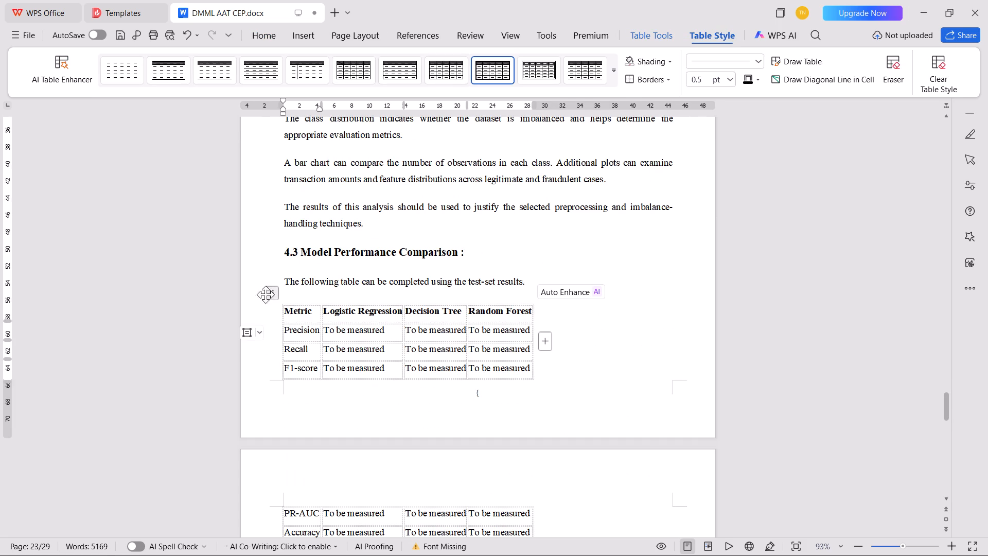
{"action": "left_click", "coordinate": [269, 298]}
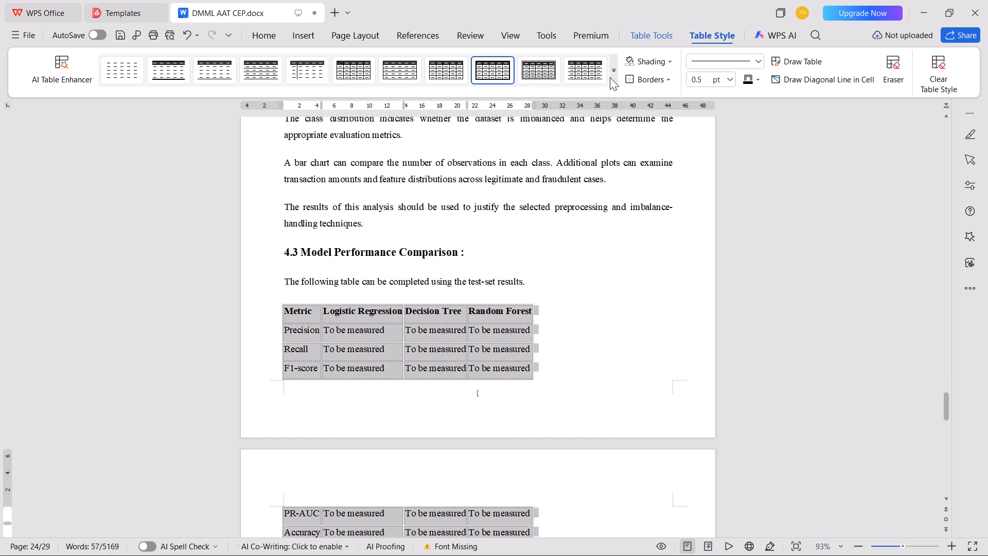
{"action": "left_click", "coordinate": [610, 77]}
{"action": "left_click", "coordinate": [401, 284]}
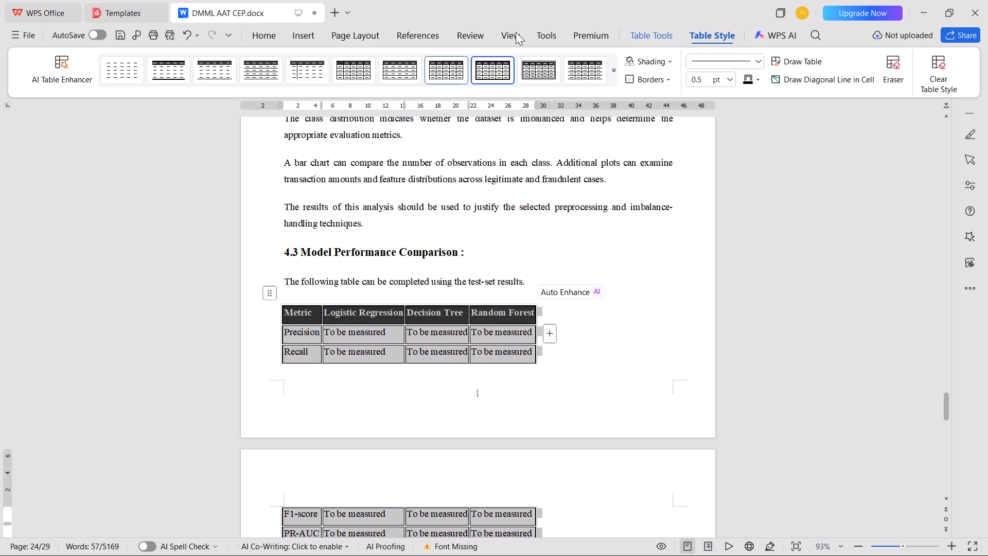
AutoFit the section 4.3 metrics table to the window so it spans the full text width.
{"action": "left_click", "coordinate": [643, 33]}
{"action": "left_click", "coordinate": [368, 84]}
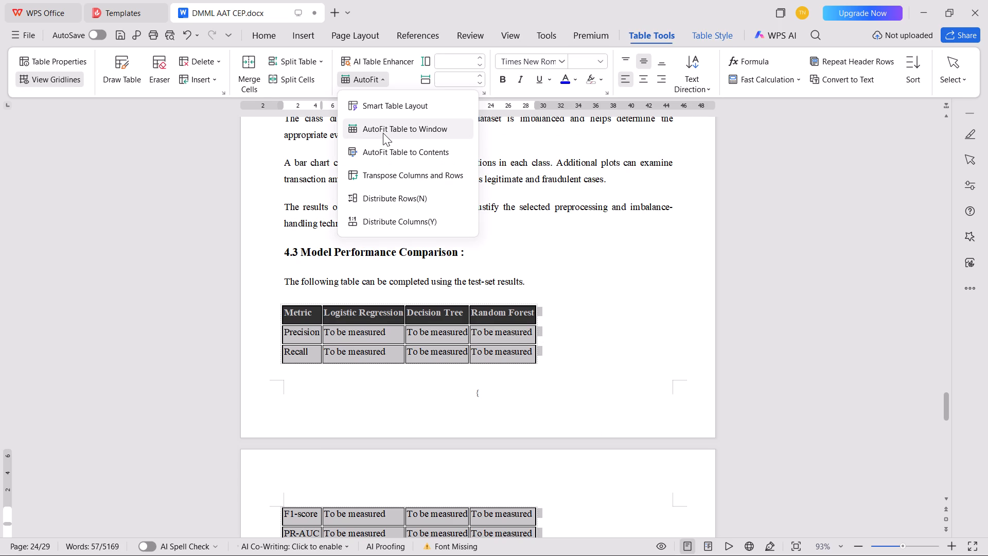
{"action": "left_click", "coordinate": [382, 130]}
{"action": "left_click", "coordinate": [771, 312]}
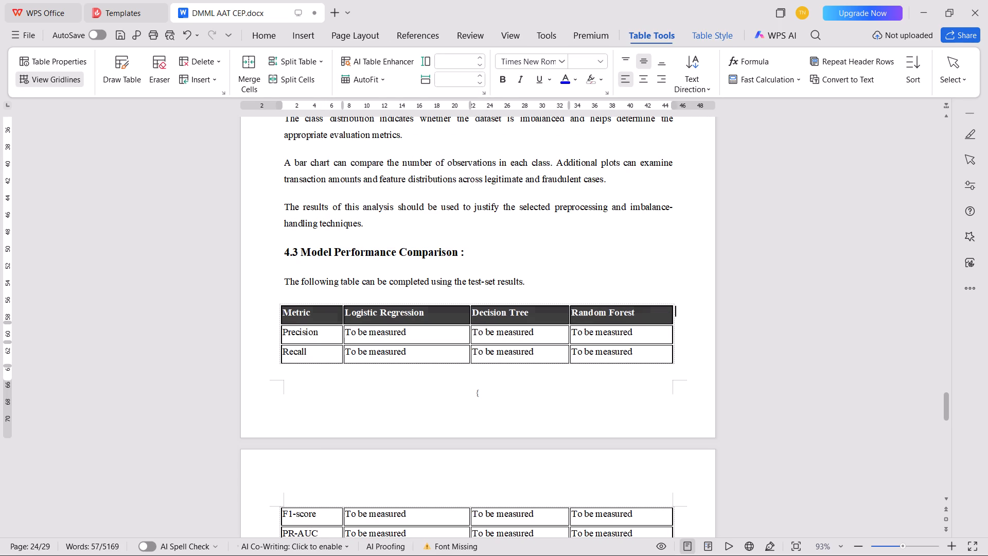
Save the document.
{"action": "key", "text": "ctrl+s"}
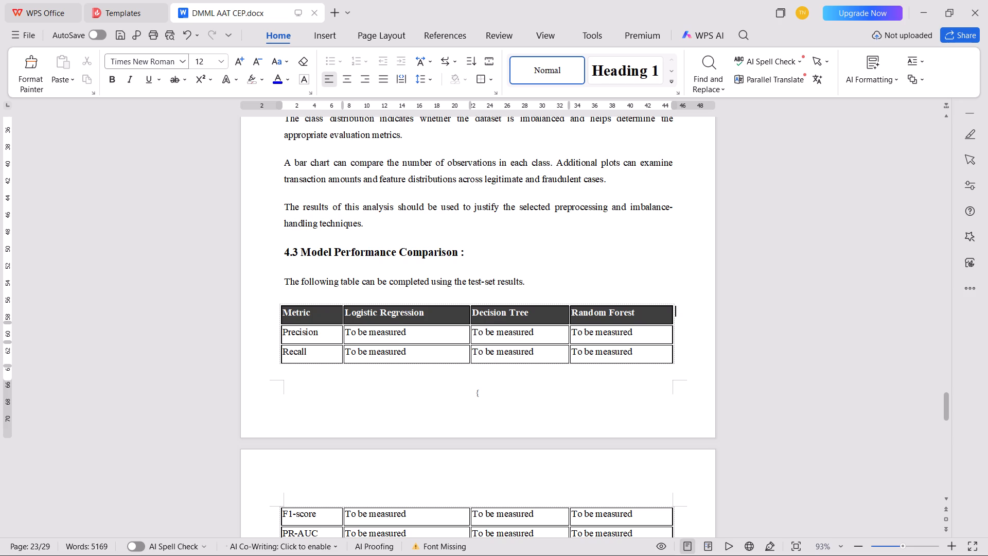
Append a space and colon to the heading "4.4 Confusion Matrix Analysis".
{"action": "scroll", "coordinate": [345, 238], "scroll_direction": "down", "scroll_amount": 10}
{"action": "left_click", "coordinate": [462, 336]}
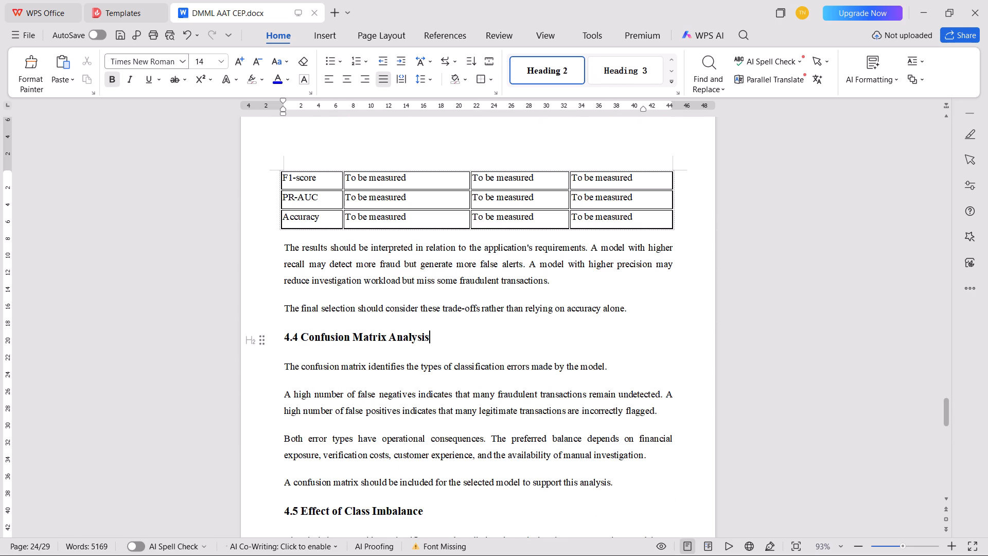
{"action": "key", "text": "space"}
{"action": "type", "text": ":"}
{"action": "scroll", "coordinate": [469, 334], "scroll_direction": "down", "scroll_amount": 7}
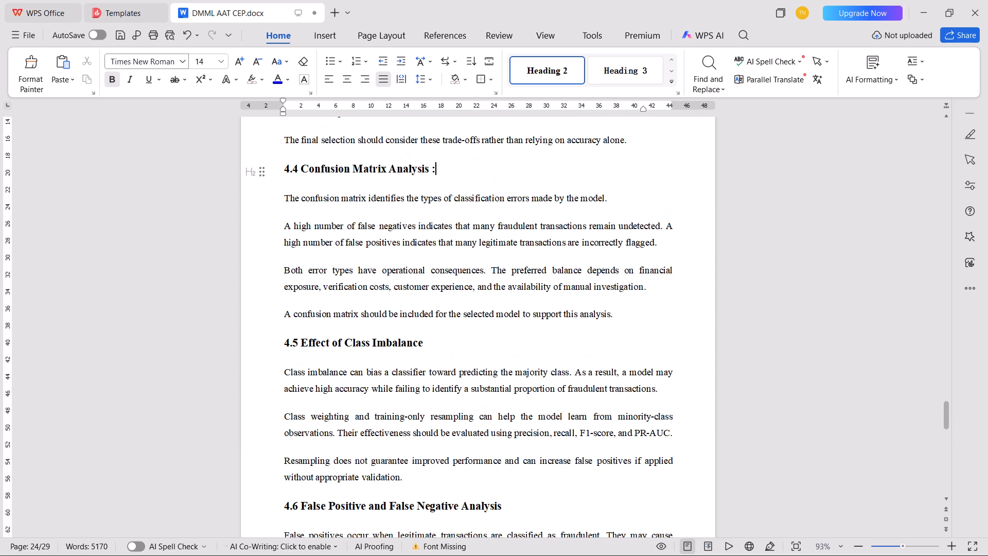
Append a space and colon to the headings of sections 4.5, 4.6 and 4.7.
{"action": "left_click", "coordinate": [447, 339]}
{"action": "key", "text": "space"}
{"action": "type", "text": ":"}
{"action": "scroll", "coordinate": [447, 340], "scroll_direction": "down", "scroll_amount": 2}
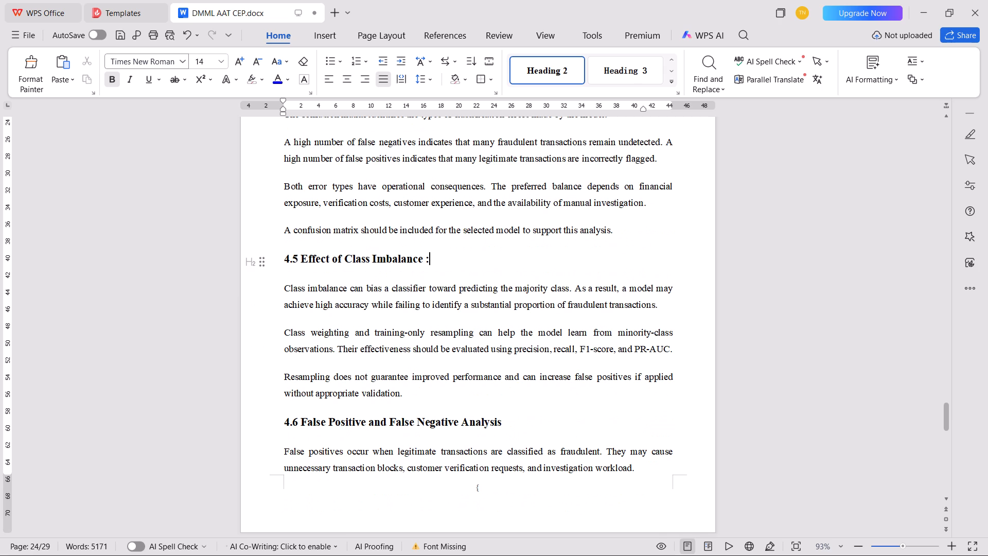
{"action": "left_click", "coordinate": [509, 424]}
{"action": "key", "text": "space"}
{"action": "type", "text": ":"}
{"action": "scroll", "coordinate": [510, 424], "scroll_direction": "down", "scroll_amount": 9}
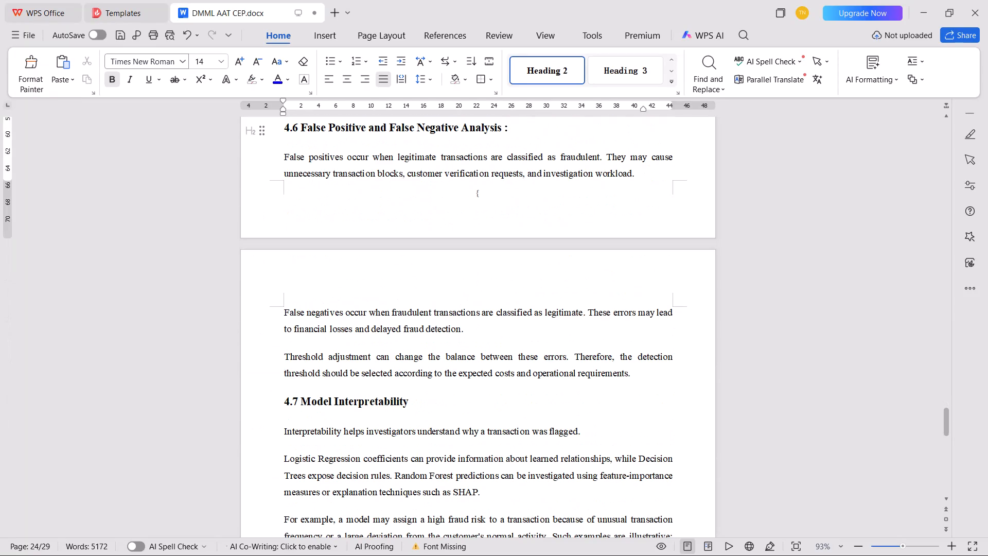
{"action": "left_click", "coordinate": [459, 407]}
{"action": "key", "text": "space"}
{"action": "type", "text": ":"}
Append a space and colon to the headings "4.8 Scalability and Efficiency" and "4.9 Limitations".
{"action": "scroll", "coordinate": [459, 407], "scroll_direction": "down", "scroll_amount": 5}
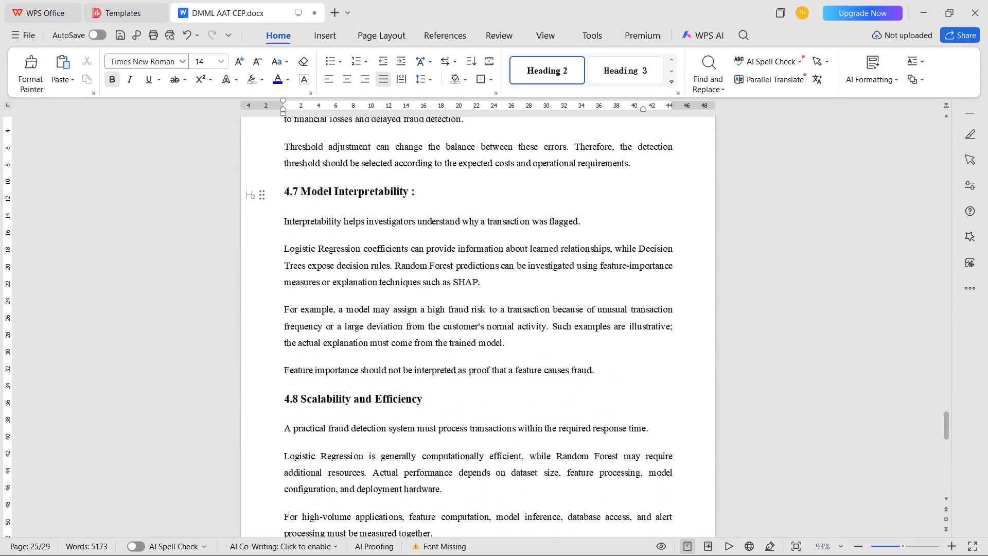
{"action": "left_click", "coordinate": [449, 404]}
{"action": "key", "text": "space"}
{"action": "type", "text": ":"}
{"action": "scroll", "coordinate": [449, 404], "scroll_direction": "down", "scroll_amount": 6}
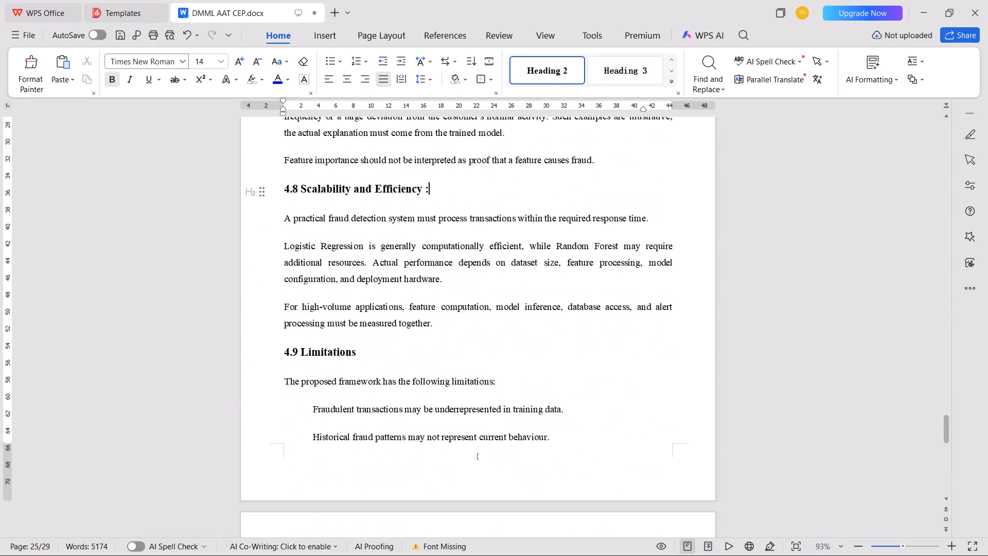
{"action": "left_click", "coordinate": [405, 362]}
{"action": "key", "text": "space"}
{"action": "type", "text": ":"}
Turn all the limitation lines in section 4.9 into an indented lettered list (a., b., c.) with bold letters.
{"action": "scroll", "coordinate": [403, 362], "scroll_direction": "down", "scroll_amount": 4}
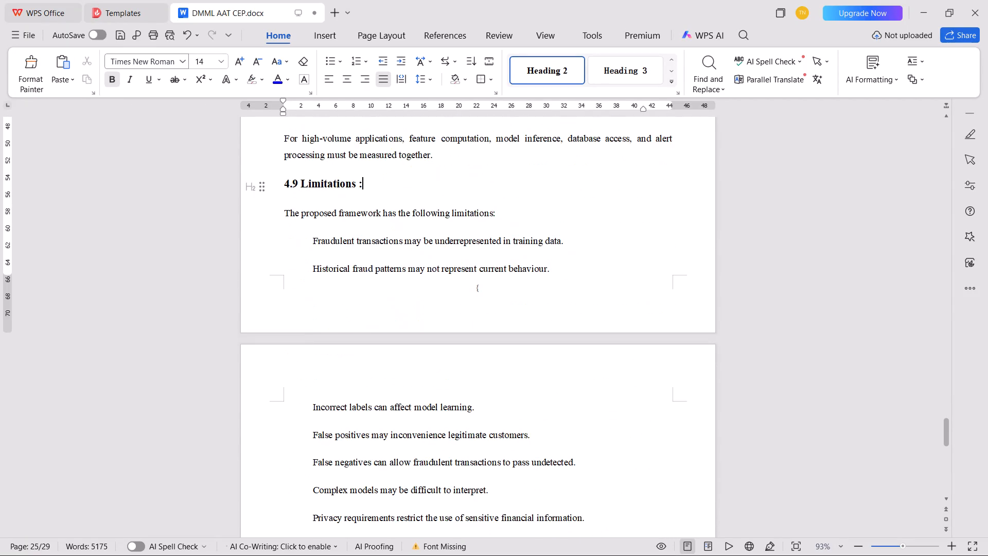
{"action": "scroll", "coordinate": [426, 432], "scroll_direction": "down", "scroll_amount": 5}
{"action": "left_click_drag", "start_coordinate": [578, 382], "coordinate": [469, 369]}
{"action": "scroll", "coordinate": [576, 381], "scroll_direction": "up", "scroll_amount": 6}
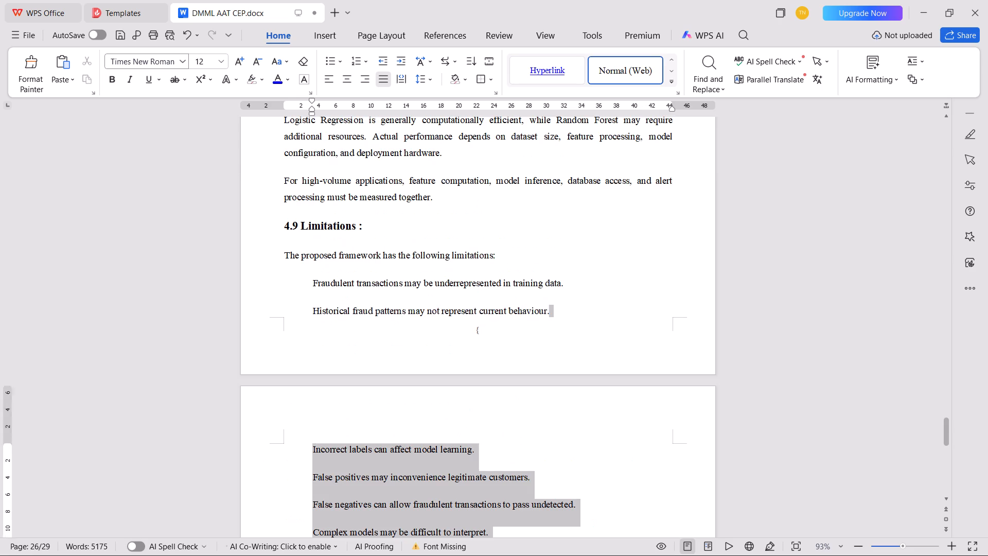
{"action": "left_click_drag", "start_coordinate": [469, 369], "coordinate": [293, 293]}
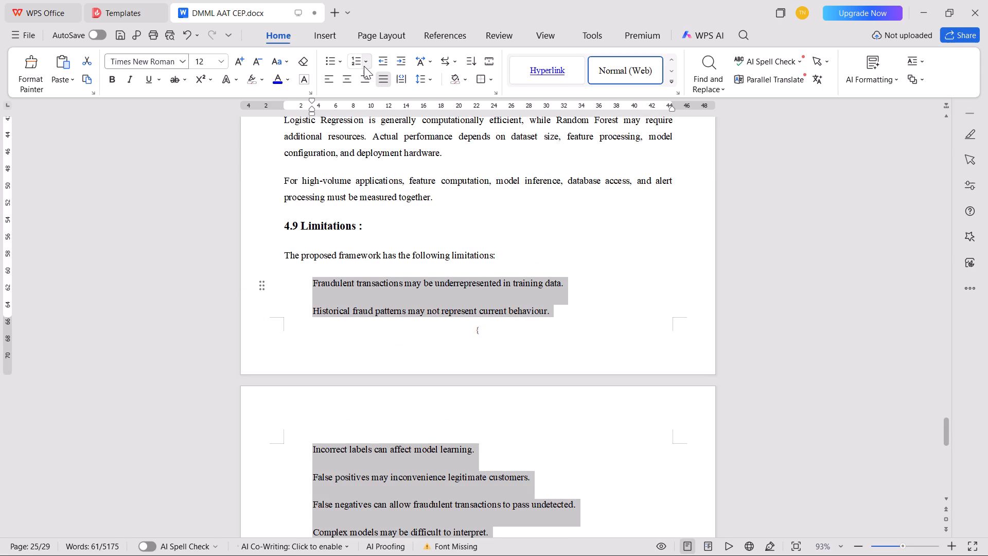
{"action": "left_click", "coordinate": [365, 66]}
{"action": "left_click", "coordinate": [459, 156]}
{"action": "key", "text": "Tab"}
{"action": "left_click", "coordinate": [304, 286]}
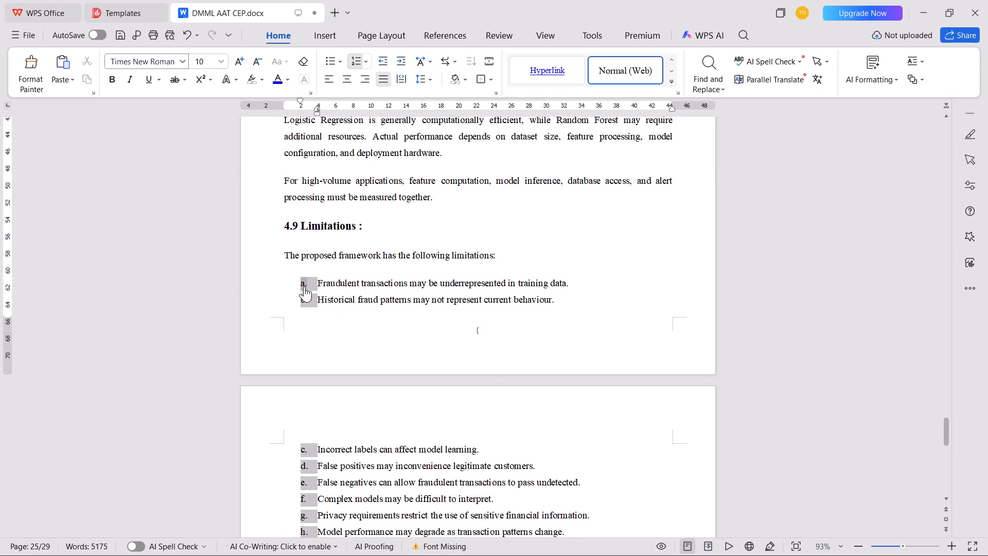
{"action": "key", "text": "ctrl+b"}
{"action": "left_click", "coordinate": [434, 341]}
Append a space and colon to the heading "4.10 Overall Discussion".
{"action": "scroll", "coordinate": [434, 341], "scroll_direction": "down", "scroll_amount": 6}
{"action": "scroll", "coordinate": [675, 427], "scroll_direction": "down", "scroll_amount": 4}
{"action": "left_click", "coordinate": [412, 214]}
{"action": "key", "text": "space"}
{"action": "type", "text": ":"}
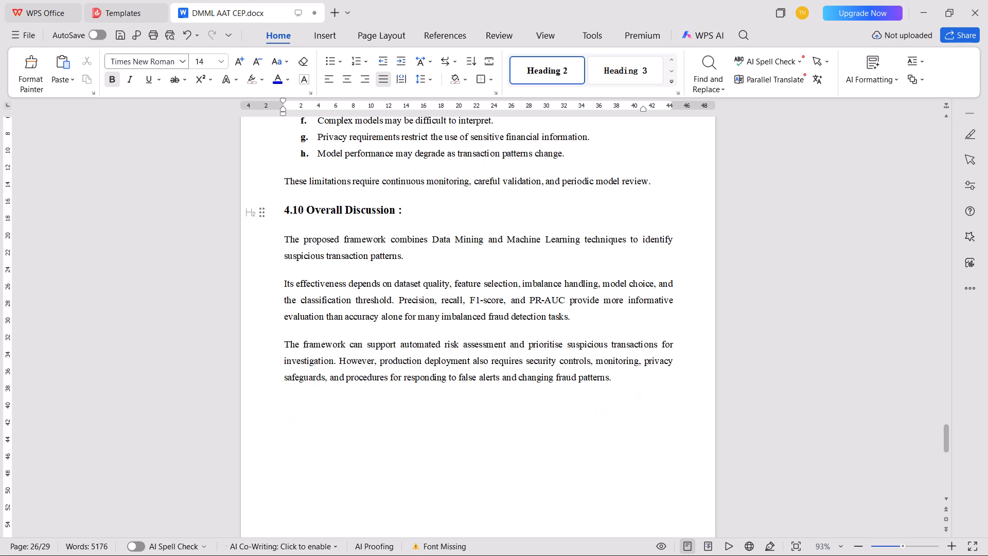
Centre the two title lines "CHAPTER 5" and "CONCLUSIONS AND FUTURE SCOPE".
{"action": "scroll", "coordinate": [412, 214], "scroll_direction": "down", "scroll_amount": 14}
{"action": "left_click_drag", "start_coordinate": [253, 332], "coordinate": [255, 297]}
{"action": "key", "text": "ctrl+e"}
{"action": "left_click", "coordinate": [395, 349]}
{"action": "left_click", "coordinate": [393, 357]}
{"action": "key", "text": "space"}
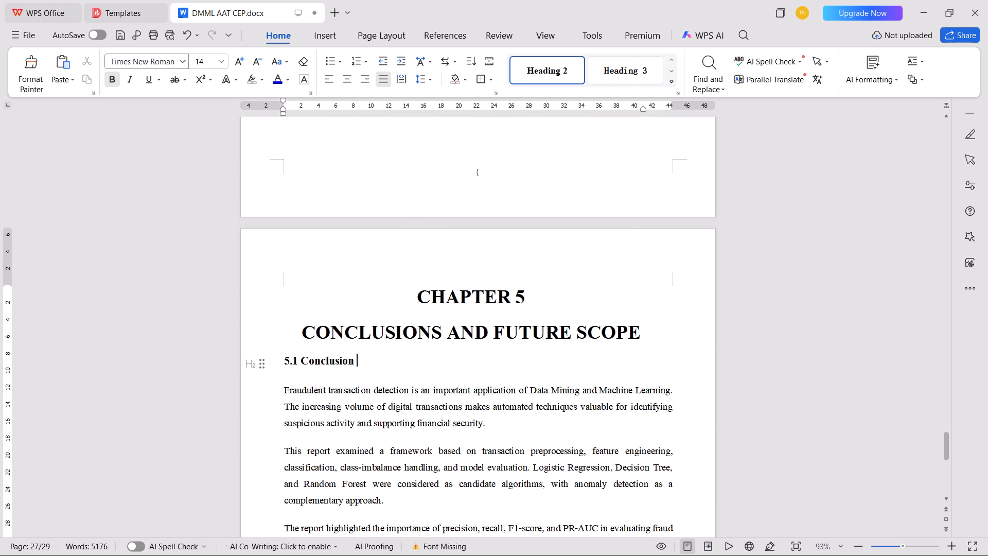
{"action": "type", "text": ":"}
{"action": "scroll", "coordinate": [393, 358], "scroll_direction": "down", "scroll_amount": 11}
{"action": "left_click", "coordinate": [386, 357]}
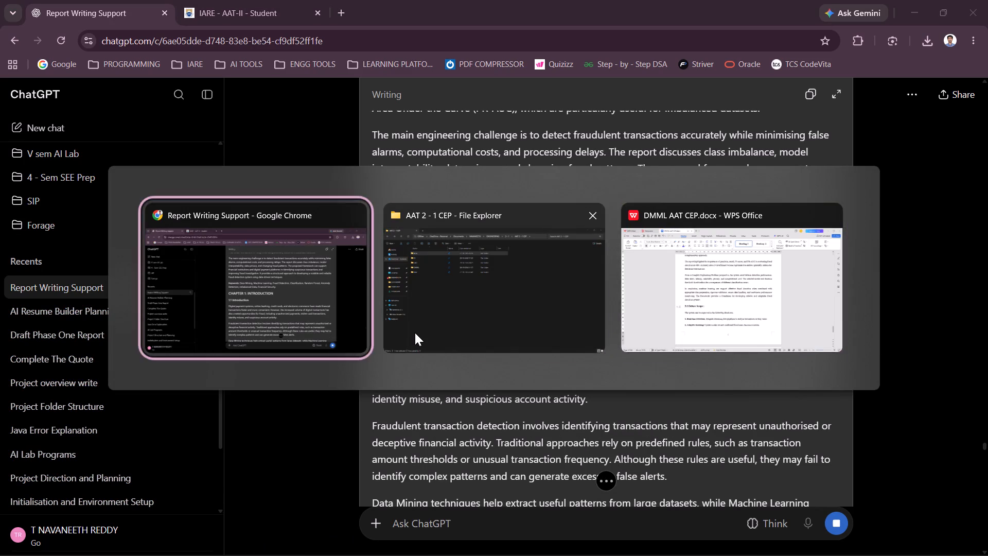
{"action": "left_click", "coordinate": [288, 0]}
Switch back to the DMML AAT CEP document in WPS Office and remove the extra gap above the REFERENCES heading.
{"action": "key", "text": "alt+Tab"}
{"action": "key", "text": "alt+Tab"}
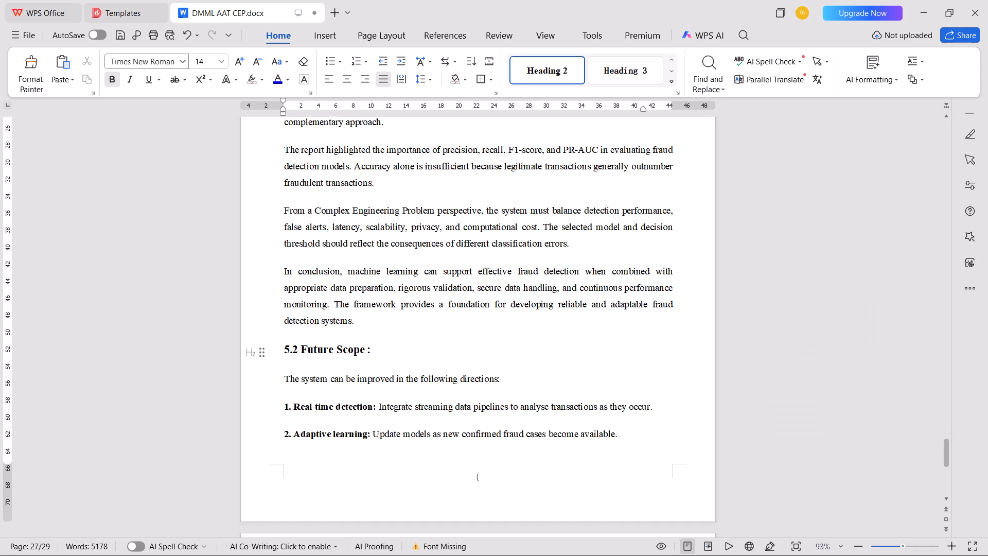
{"action": "scroll", "coordinate": [384, 372], "scroll_direction": "down", "scroll_amount": 9}
{"action": "scroll", "coordinate": [385, 326], "scroll_direction": "down", "scroll_amount": 5}
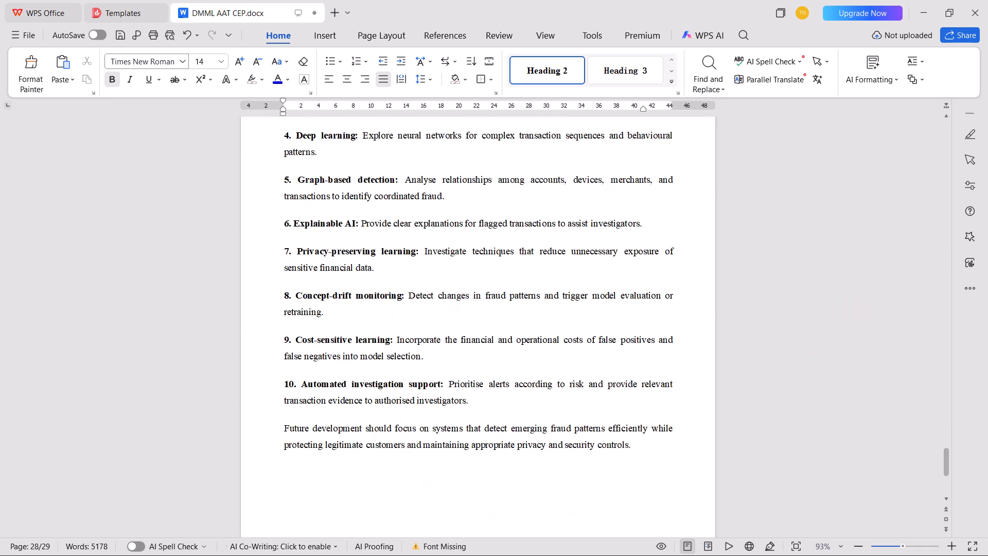
{"action": "scroll", "coordinate": [303, 357], "scroll_direction": "down", "scroll_amount": 13}
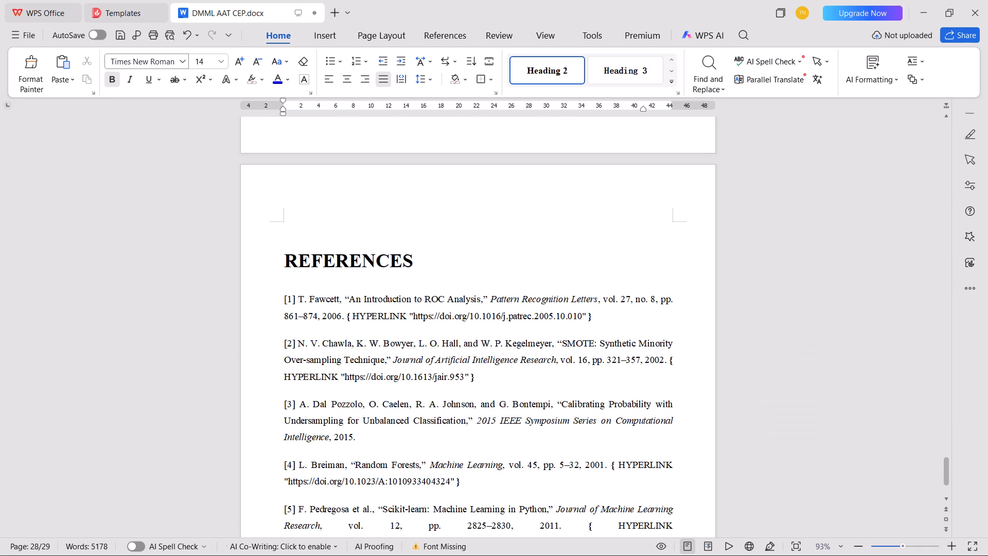
{"action": "left_click", "coordinate": [293, 236]}
{"action": "key", "text": "BackSpace"}
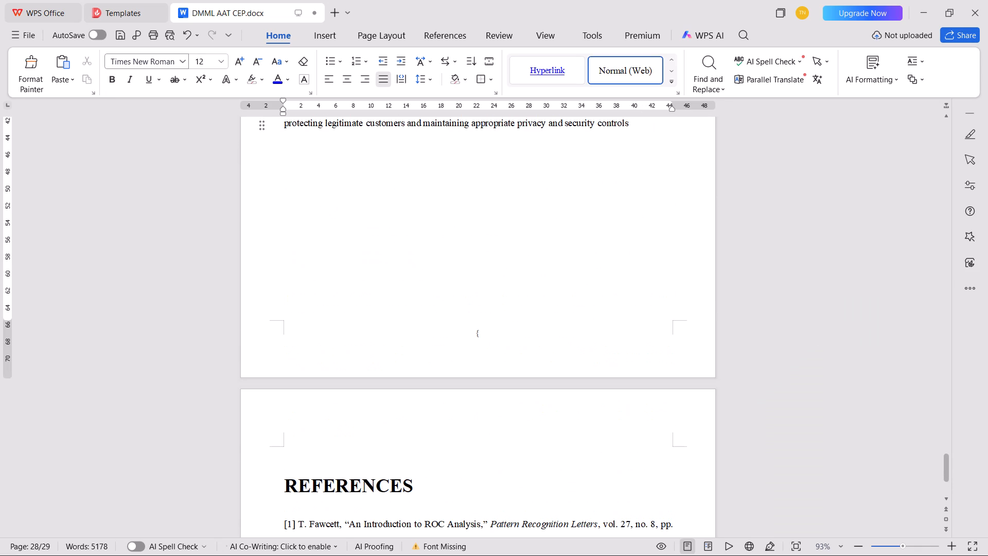
{"action": "key", "text": "period"}
{"action": "key", "text": "Right"}
{"action": "key", "text": "Right"}
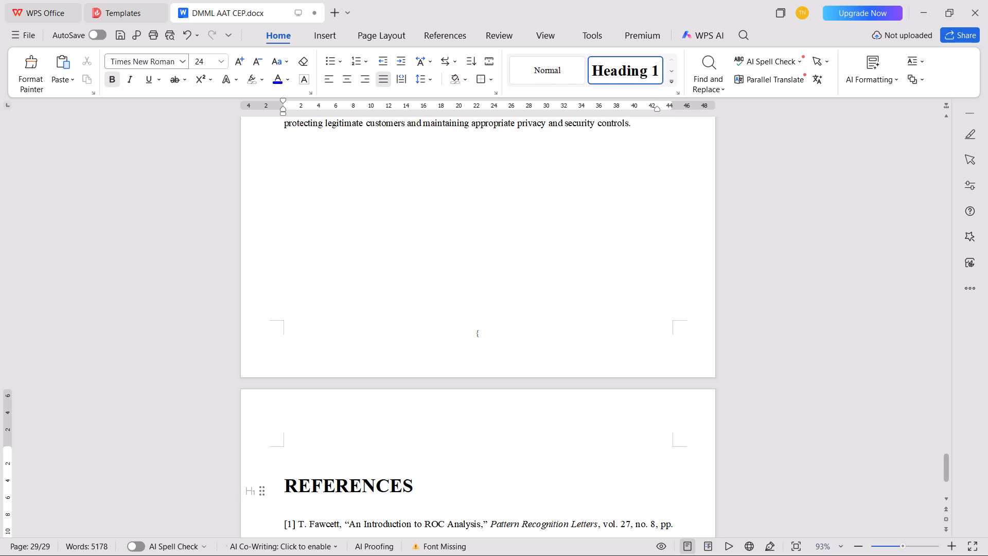
{"action": "key", "text": "BackSpace"}
{"action": "scroll", "coordinate": [173, 375], "scroll_direction": "down", "scroll_amount": 5}
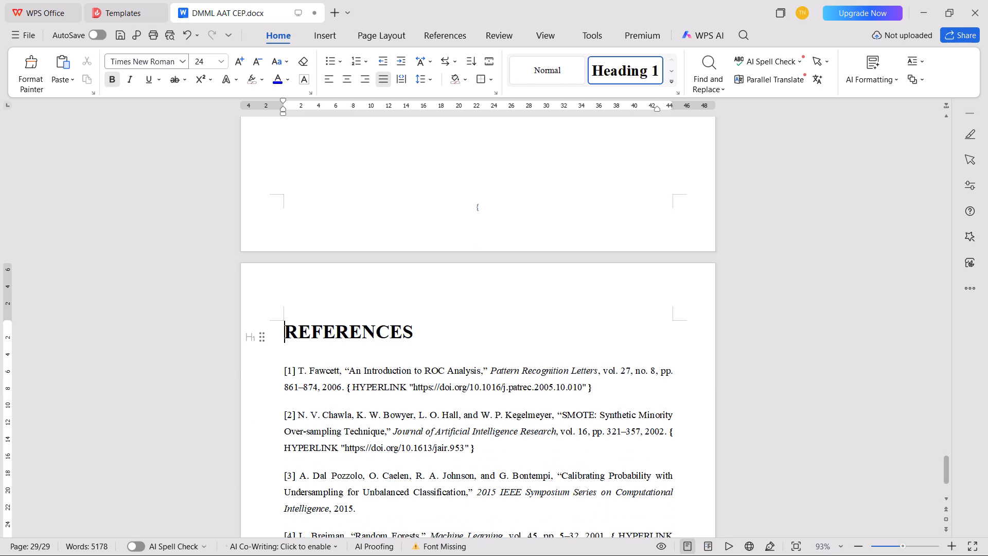
Delete the HYPERLINK field text from the end of references [1] and [2], keeping each reference as its own paragraph.
{"action": "left_click_drag", "start_coordinate": [345, 385], "coordinate": [588, 392]}
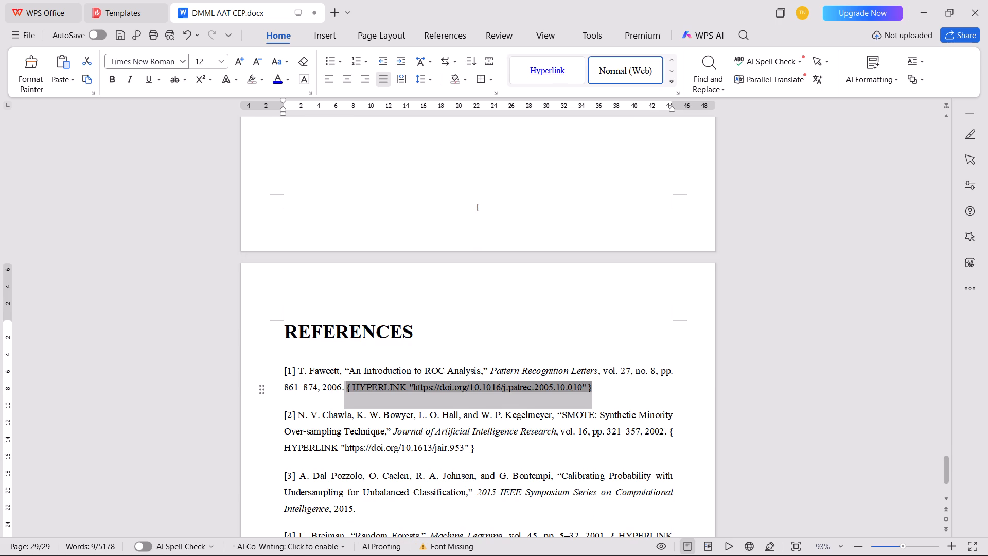
{"action": "left_click_drag", "start_coordinate": [588, 392], "coordinate": [613, 383]}
{"action": "key", "text": "BackSpace"}
{"action": "key", "text": "Return"}
{"action": "scroll", "coordinate": [389, 423], "scroll_direction": "down", "scroll_amount": 2}
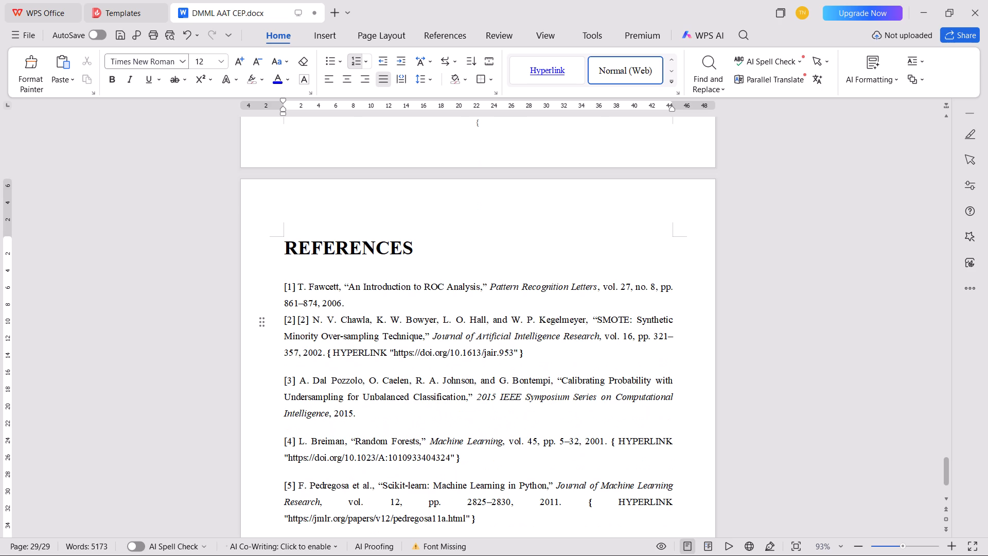
{"action": "key", "text": "BackSpace"}
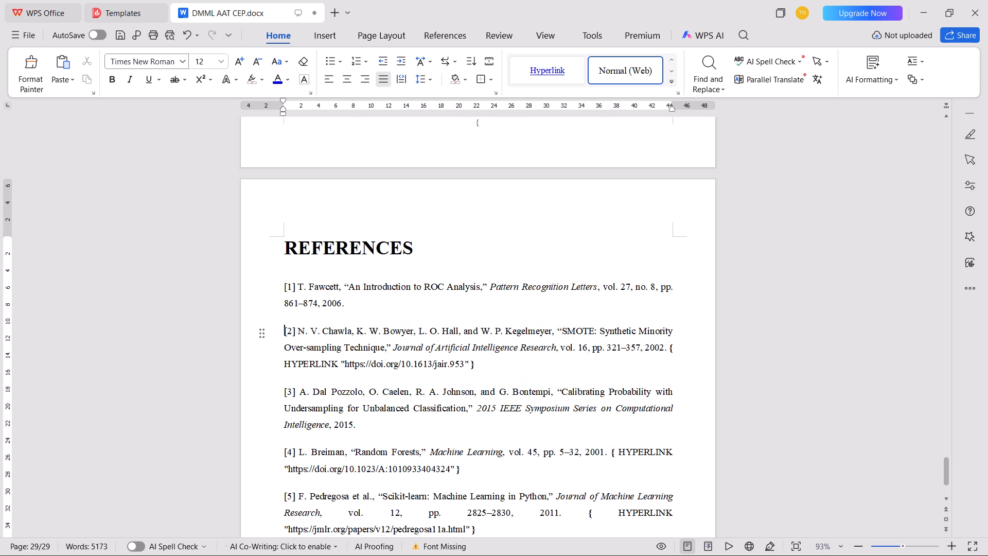
{"action": "left_click_drag", "start_coordinate": [481, 367], "coordinate": [673, 349]}
{"action": "key", "text": "BackSpace"}
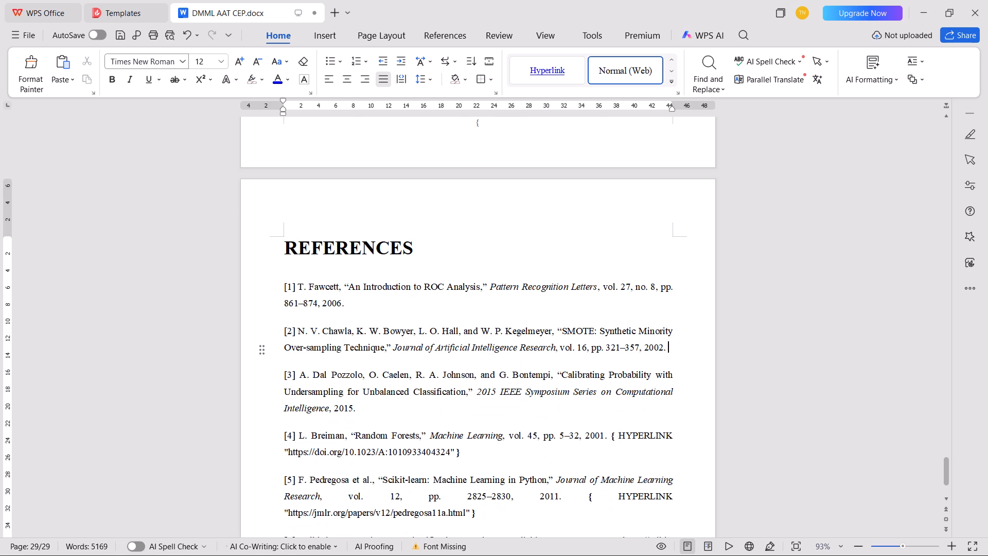
Delete the HYPERLINK field text from the end of references [4] and [5].
{"action": "scroll", "coordinate": [394, 392], "scroll_direction": "down", "scroll_amount": 4}
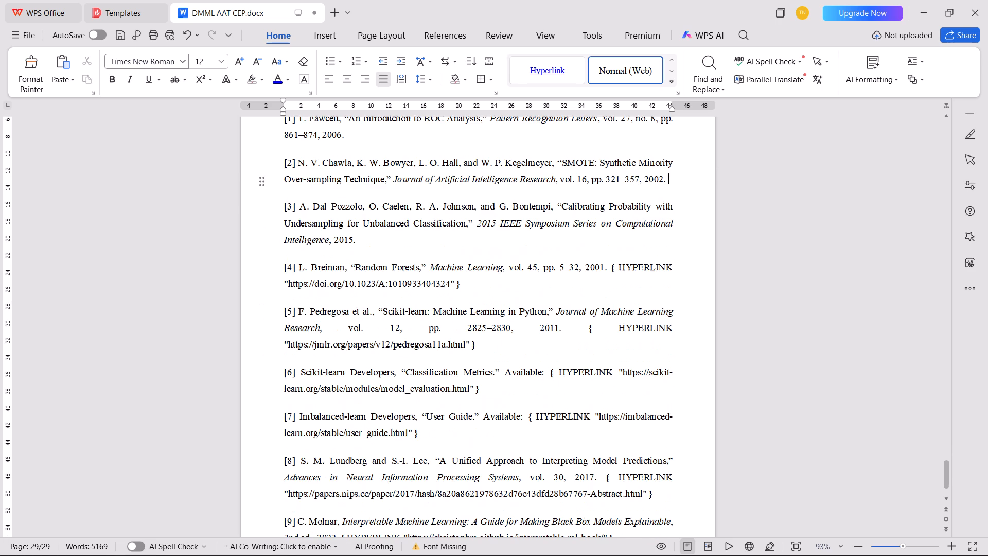
{"action": "left_click_drag", "start_coordinate": [477, 287], "coordinate": [588, 272]}
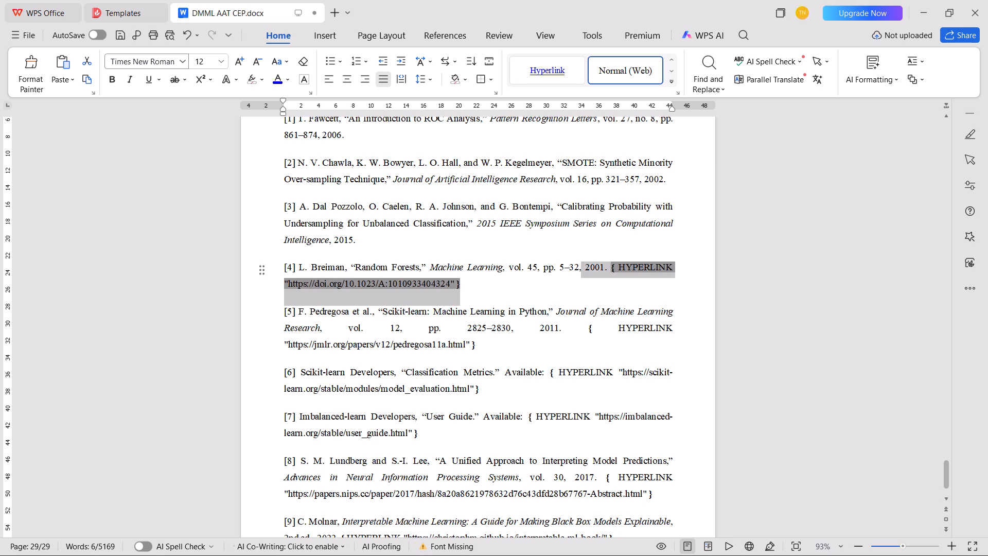
{"action": "left_click_drag", "start_coordinate": [588, 272], "coordinate": [612, 266]}
{"action": "key", "text": "BackSpace"}
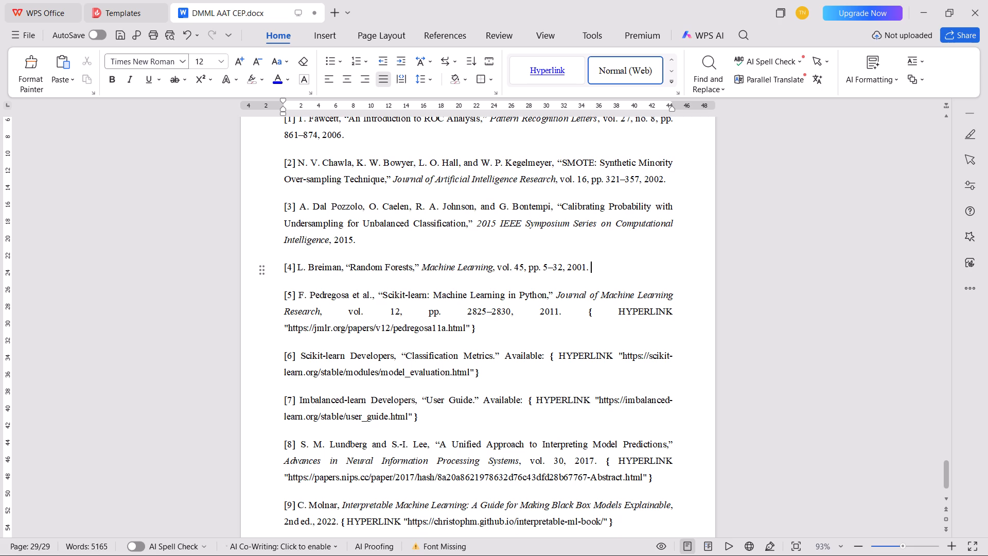
{"action": "left_click_drag", "start_coordinate": [489, 328], "coordinate": [585, 318]}
{"action": "key", "text": "BackSpace"}
Delete the HYPERLINK field text and the word "Available:" from references [6] and [7].
{"action": "left_click_drag", "start_coordinate": [492, 362], "coordinate": [497, 361]}
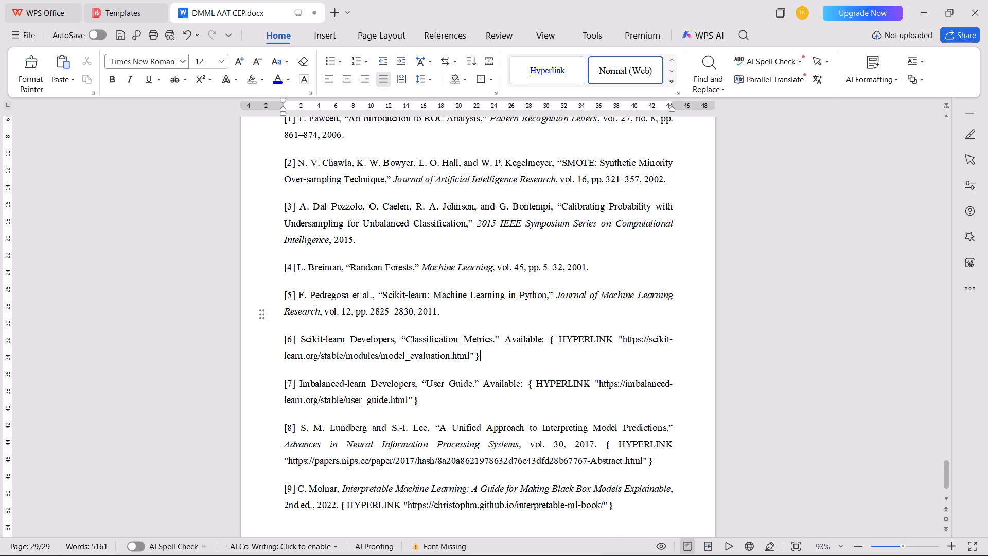
{"action": "left_click_drag", "start_coordinate": [497, 361], "coordinate": [566, 338]}
{"action": "key", "text": "BackSpace"}
{"action": "left_click_drag", "start_coordinate": [431, 383], "coordinate": [516, 372]}
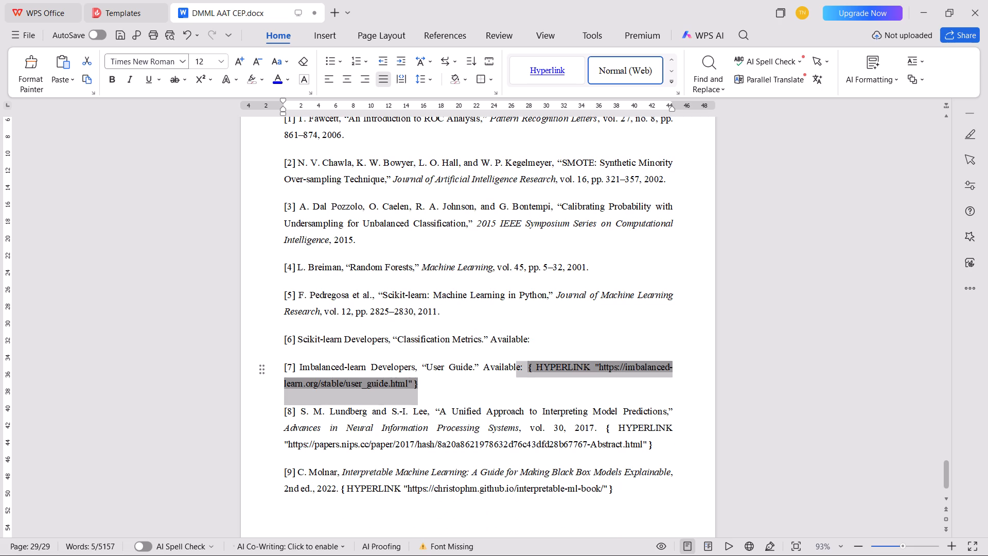
{"action": "left_click_drag", "start_coordinate": [516, 372], "coordinate": [478, 367]}
{"action": "key", "text": "BackSpace"}
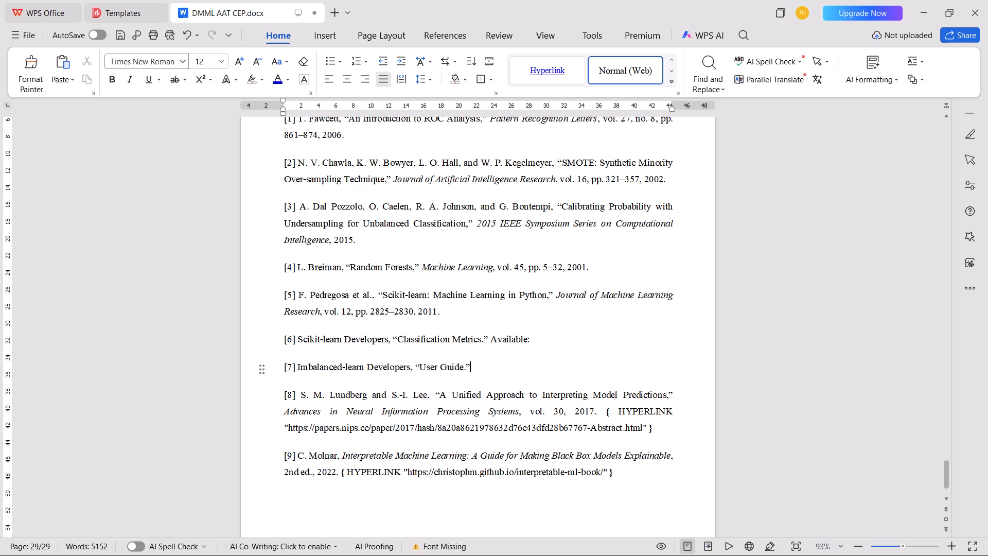
{"action": "left_click_drag", "start_coordinate": [486, 340], "coordinate": [492, 340]}
{"action": "left_click", "coordinate": [493, 339]}
{"action": "key", "text": "ctrl+Delete"}
{"action": "key", "text": "ctrl+Delete"}
Delete the HYPERLINK field text from references [8] and [9], and save the document.
{"action": "scroll", "coordinate": [384, 246], "scroll_direction": "up", "scroll_amount": 2}
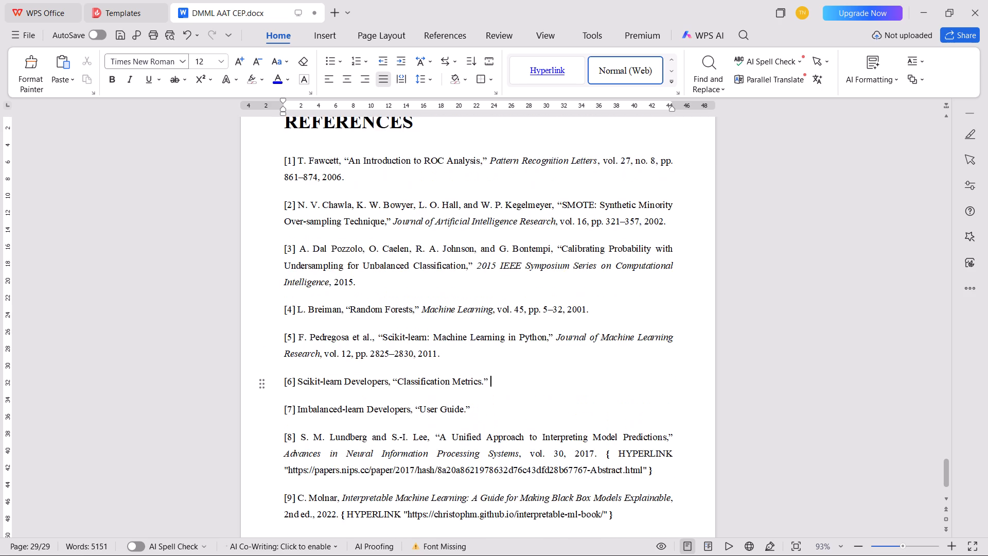
{"action": "scroll", "coordinate": [384, 247], "scroll_direction": "down", "scroll_amount": 5}
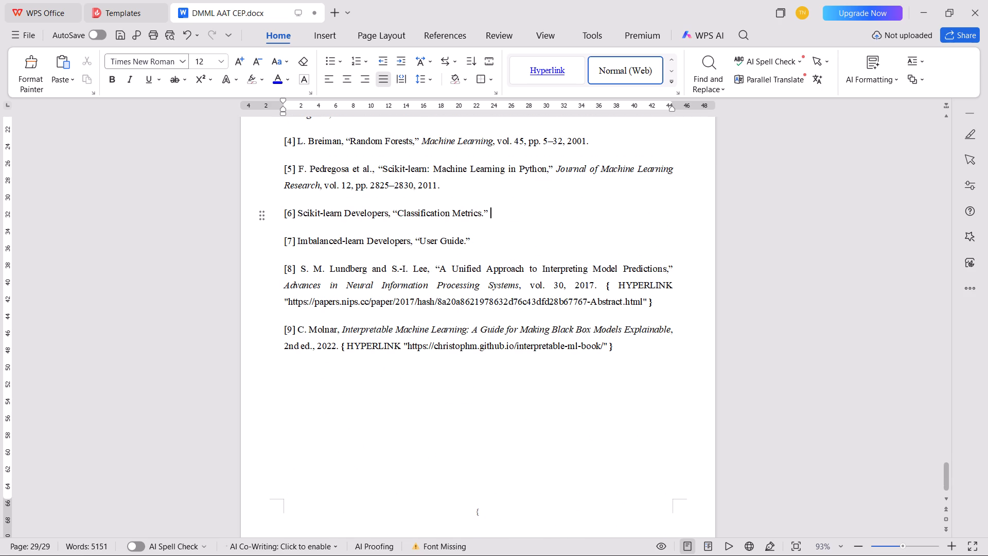
{"action": "left_click_drag", "start_coordinate": [655, 301], "coordinate": [607, 285]}
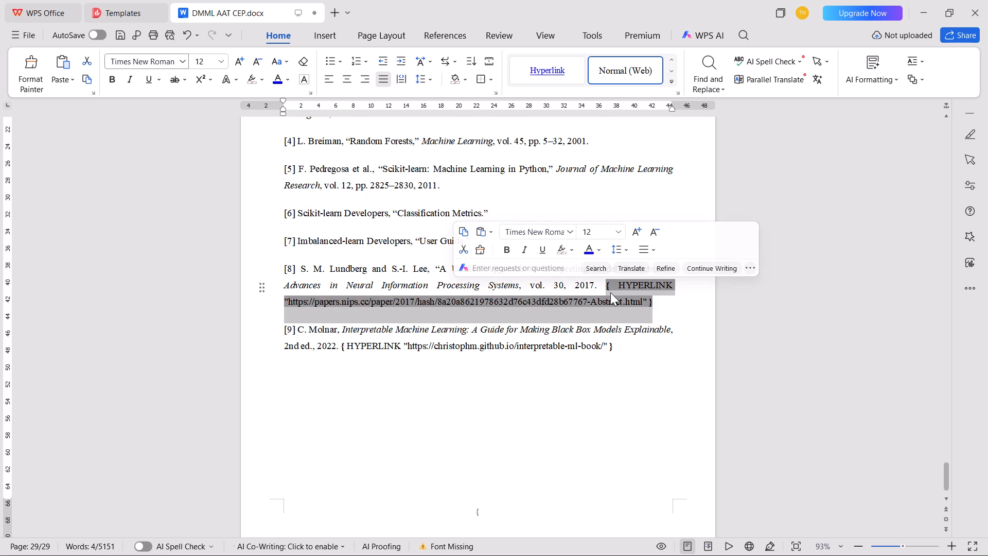
{"action": "key", "text": "BackSpace"}
{"action": "left_click_drag", "start_coordinate": [616, 329], "coordinate": [334, 332]}
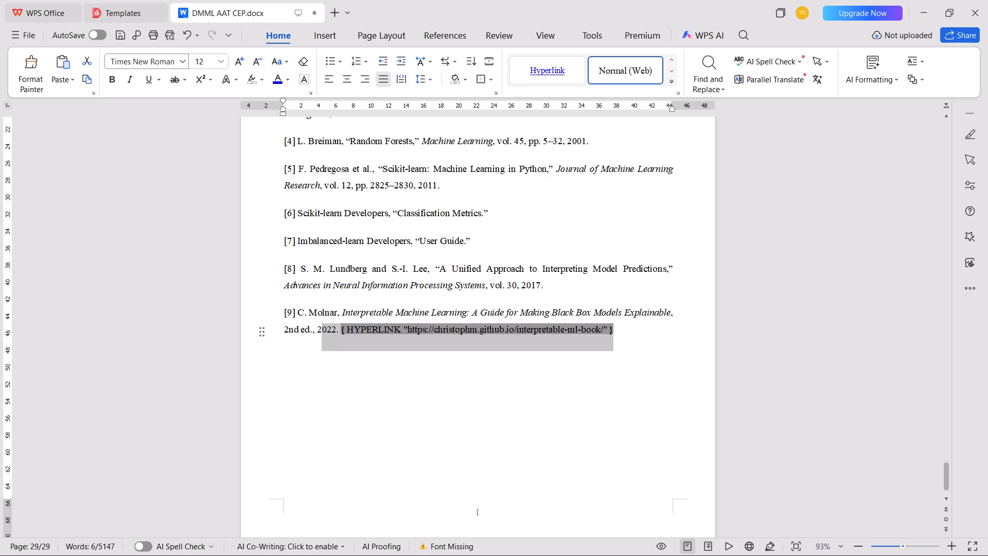
{"action": "left_click_drag", "start_coordinate": [334, 332], "coordinate": [338, 331]}
{"action": "key", "text": "BackSpace"}
{"action": "scroll", "coordinate": [339, 374], "scroll_direction": "up", "scroll_amount": 5}
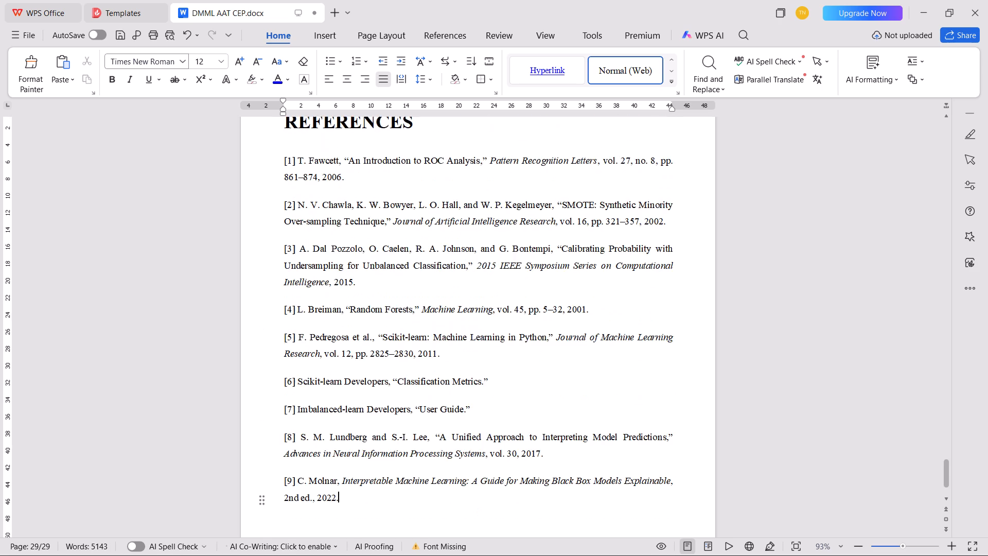
{"action": "key", "text": "ctrl+s"}
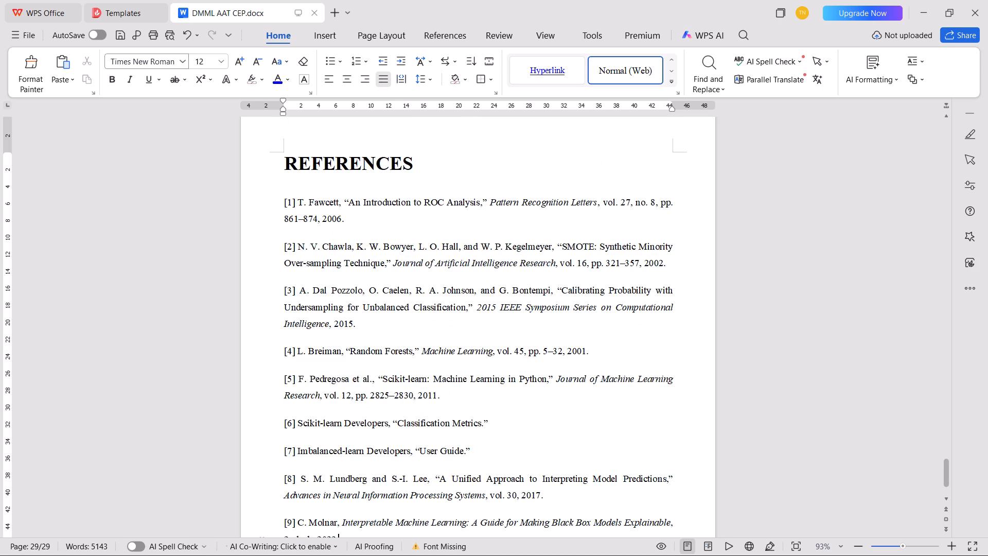
Save a PDF copy of the report as DMML AAT CEP.pdf in the DMML folder of AAT 2 - 1 CEP.
{"action": "left_click", "coordinate": [16, 35]}
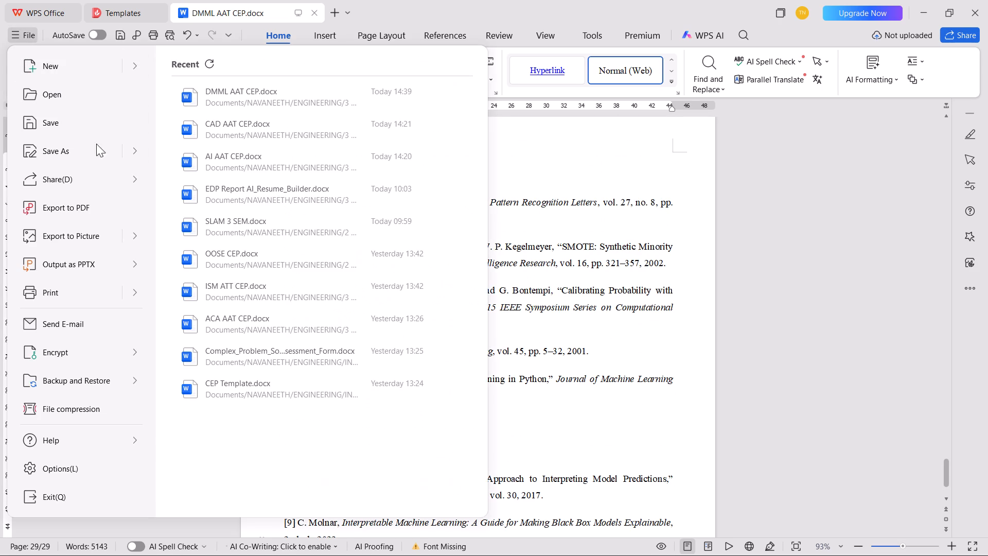
{"action": "left_click", "coordinate": [146, 149]}
{"action": "left_click", "coordinate": [206, 323]}
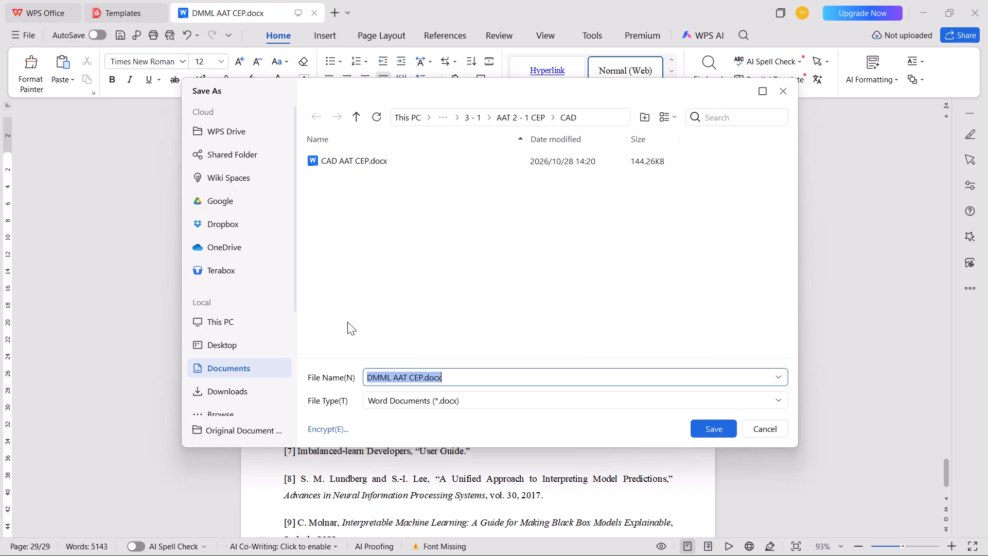
{"action": "left_click", "coordinate": [412, 401]}
{"action": "scroll", "coordinate": [417, 448], "scroll_direction": "down", "scroll_amount": 6}
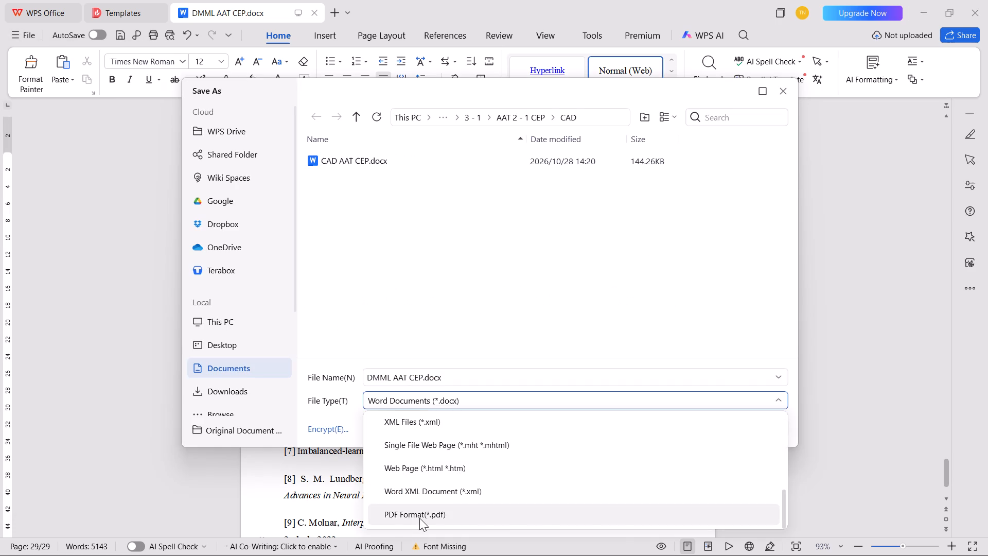
{"action": "left_click", "coordinate": [419, 518]}
{"action": "left_click", "coordinate": [527, 115]}
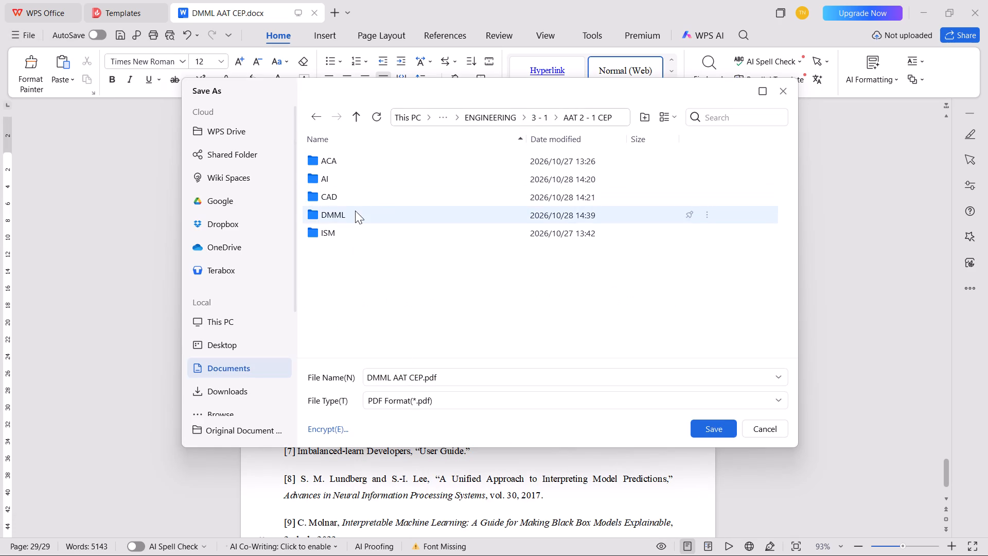
{"action": "double_click", "coordinate": [355, 211]}
{"action": "left_click", "coordinate": [695, 422]}
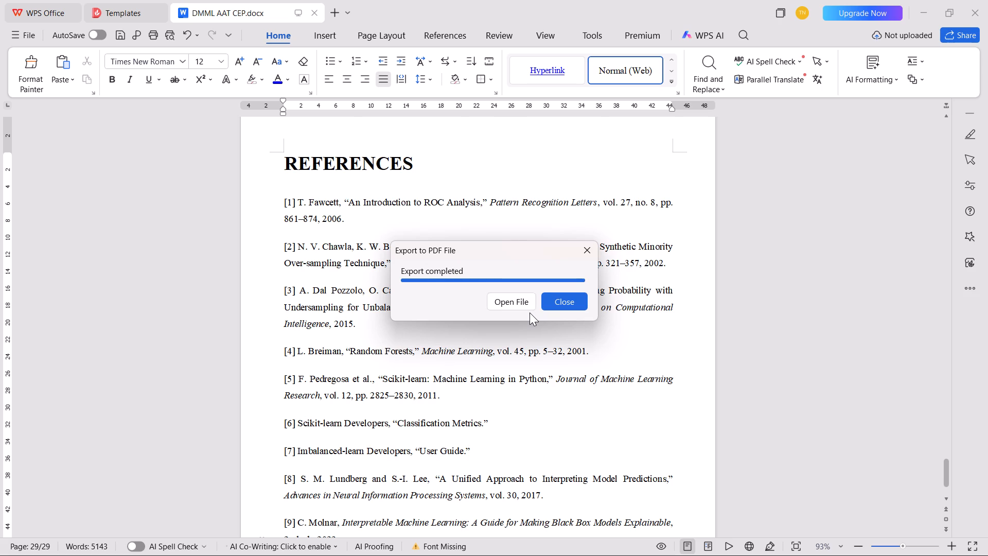
{"action": "left_click", "coordinate": [563, 299]}
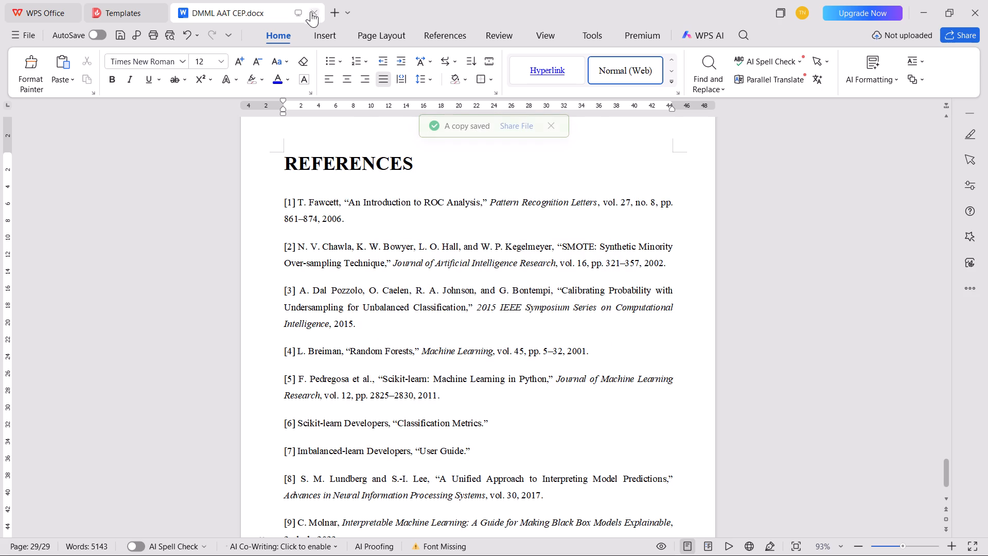
Close the DMML AAT CEP document and its WPS Office window to return to Chrome.
{"action": "left_click", "coordinate": [311, 12]}
{"action": "left_click", "coordinate": [987, 0]}
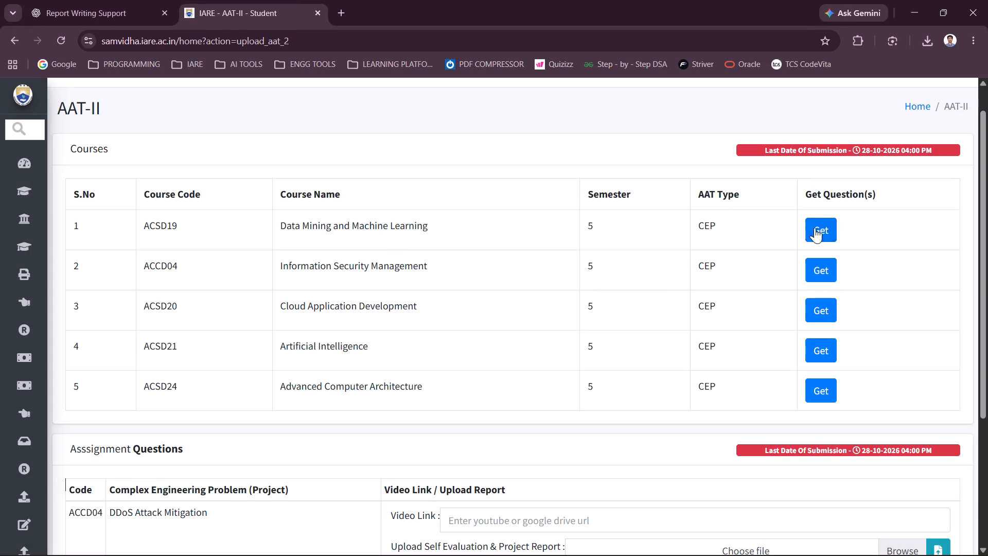
Get the assigned question for Data Mining and Machine Learning (ACSD19) on the AAT-II page.
{"action": "left_click", "coordinate": [807, 228]}
{"action": "key", "text": "Return"}
{"action": "scroll", "coordinate": [434, 362], "scroll_direction": "down", "scroll_amount": 3}
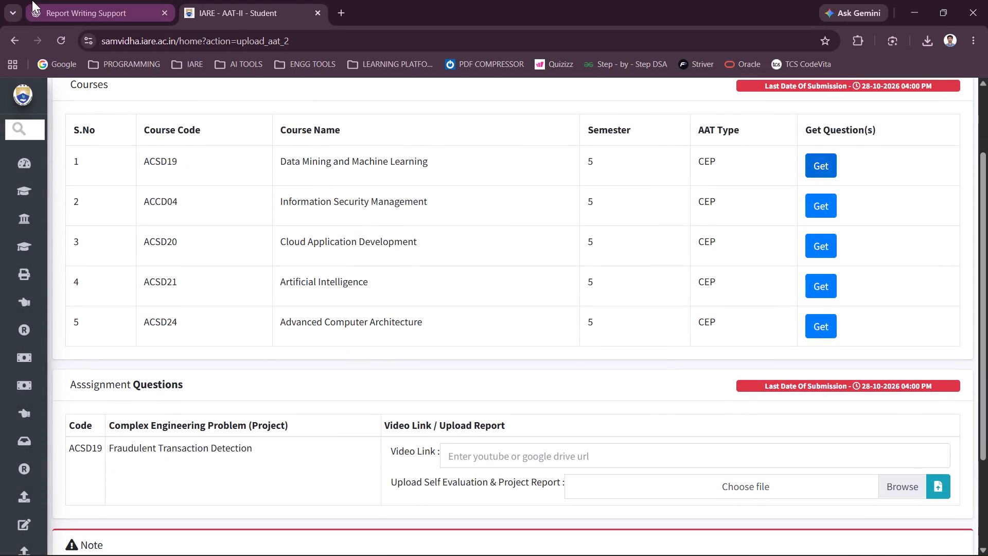
Reopen the closed Google Drive tab and return to the AAT-II page.
{"action": "key", "text": "ctrl+shift+t"}
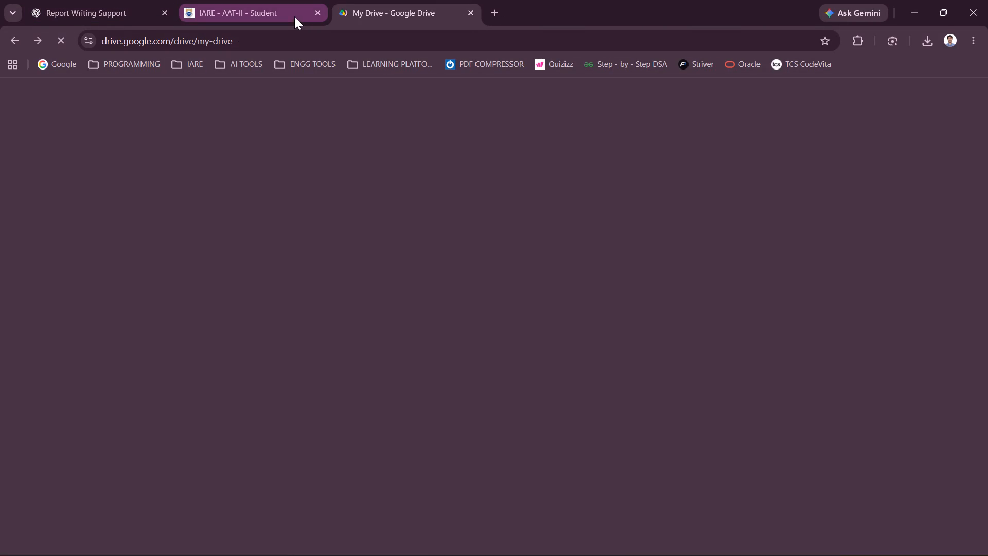
{"action": "left_click", "coordinate": [294, 16]}
Choose DMML AAT CEP.pdf from the DMML folder as the self evaluation and project report for ACSD19.
{"action": "left_click", "coordinate": [936, 486]}
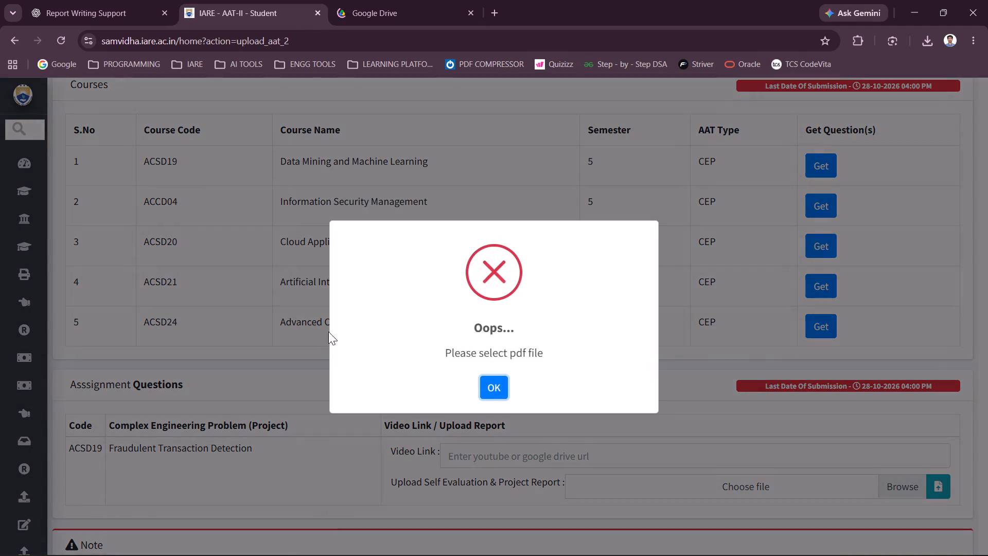
{"action": "left_click", "coordinate": [495, 392]}
{"action": "left_click", "coordinate": [900, 485]}
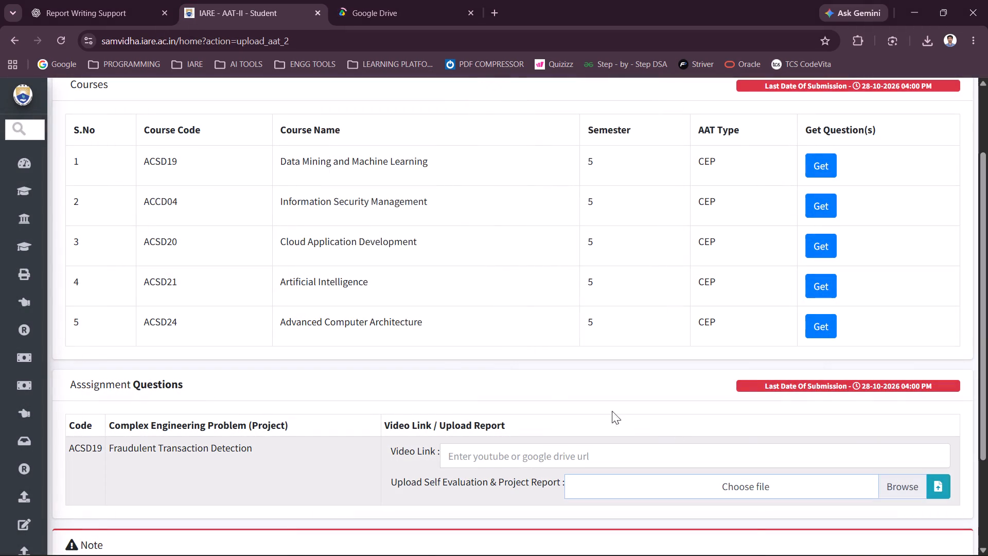
{"action": "left_click", "coordinate": [275, 39]}
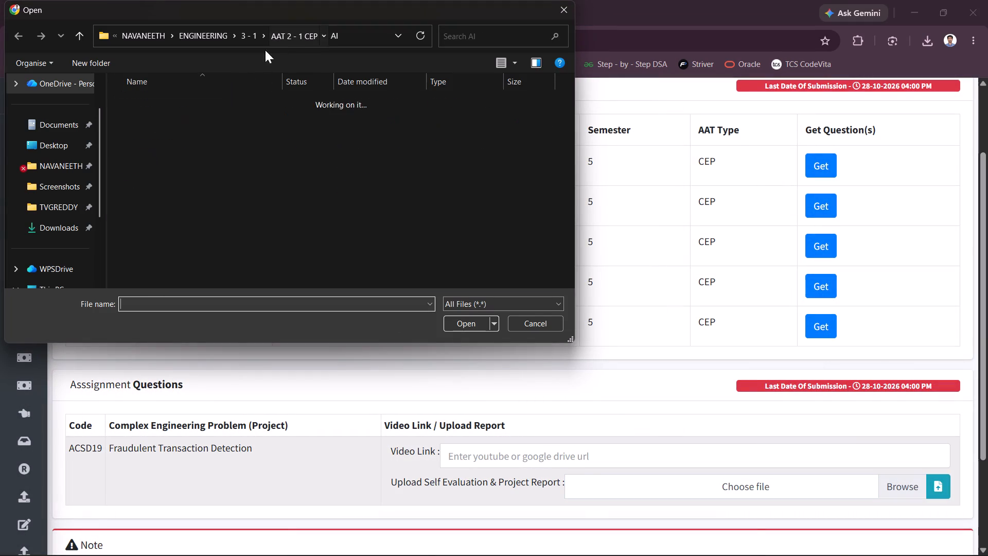
{"action": "double_click", "coordinate": [151, 158]}
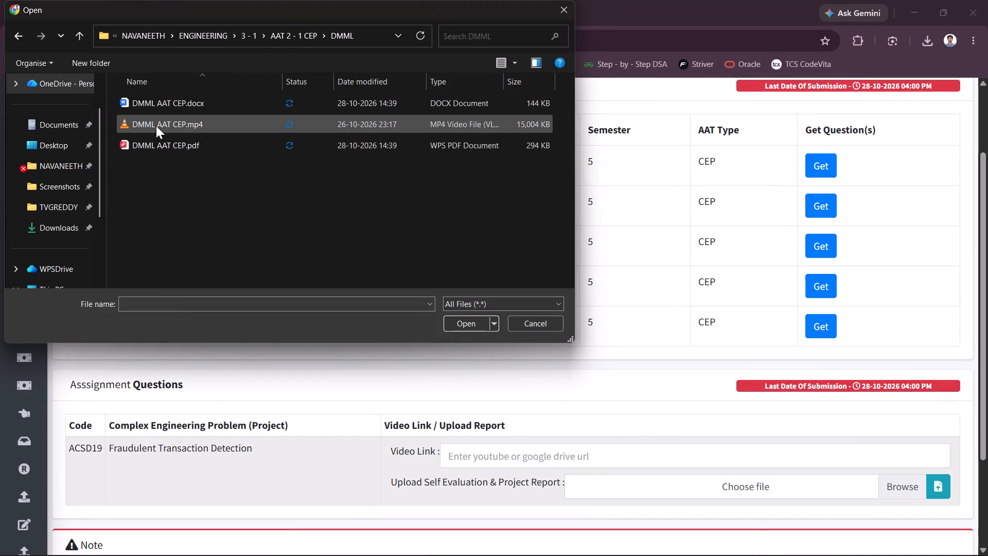
{"action": "left_click", "coordinate": [160, 146]}
{"action": "left_click", "coordinate": [456, 325]}
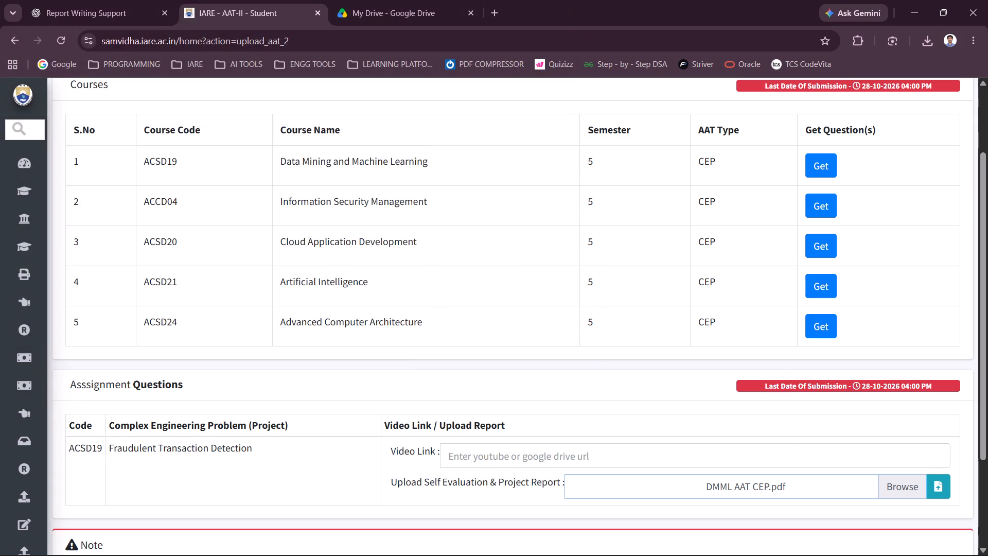
Share the DMML AAT CEP folder in Google Drive with anyone who has the link, and copy its link.
{"action": "left_click", "coordinate": [713, 457]}
{"action": "left_click", "coordinate": [339, 0]}
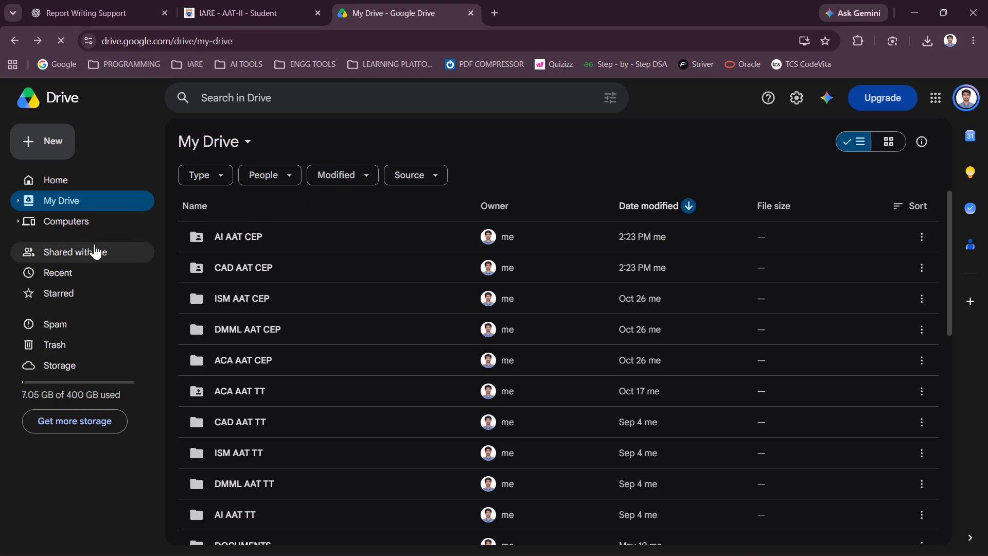
{"action": "double_click", "coordinate": [255, 332]}
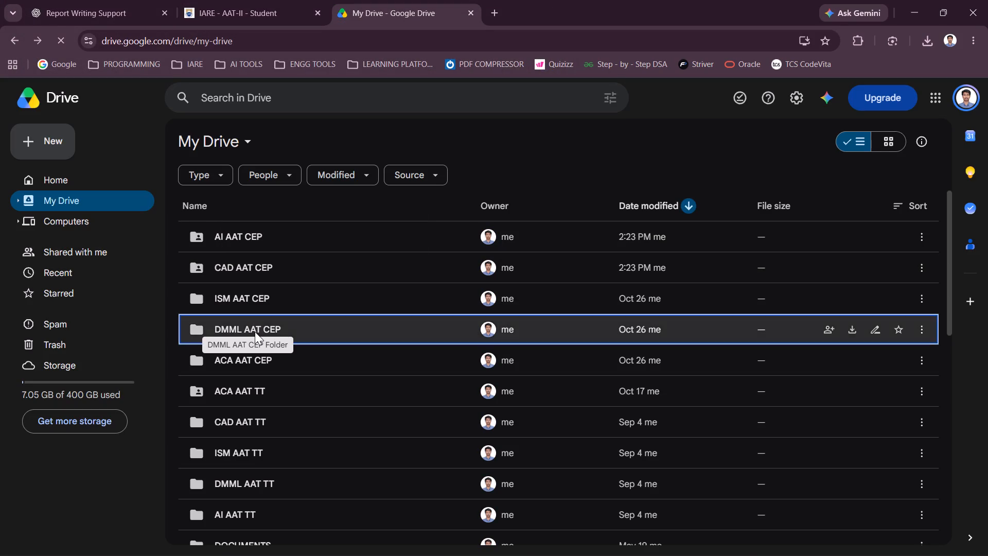
{"action": "left_click", "coordinate": [15, 47]}
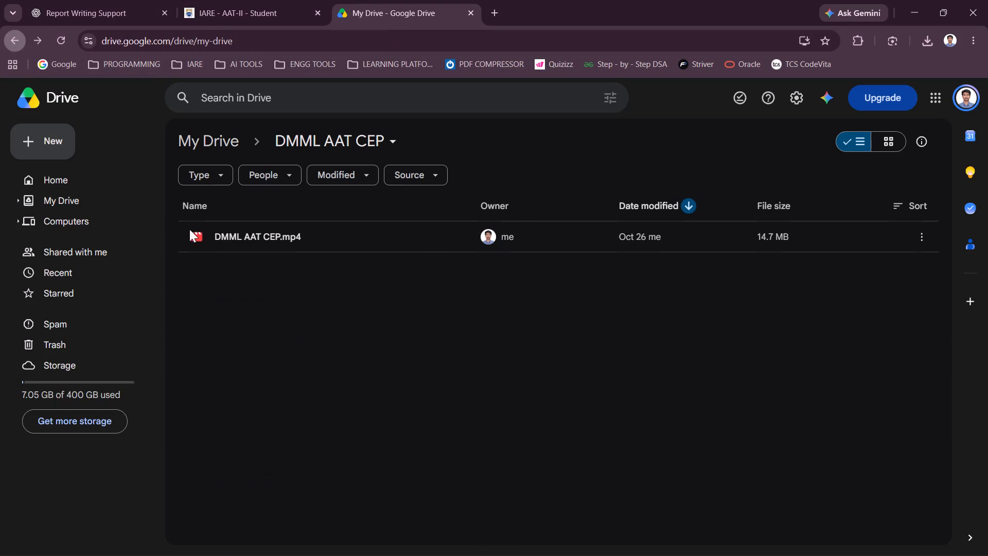
{"action": "left_click", "coordinate": [924, 332]}
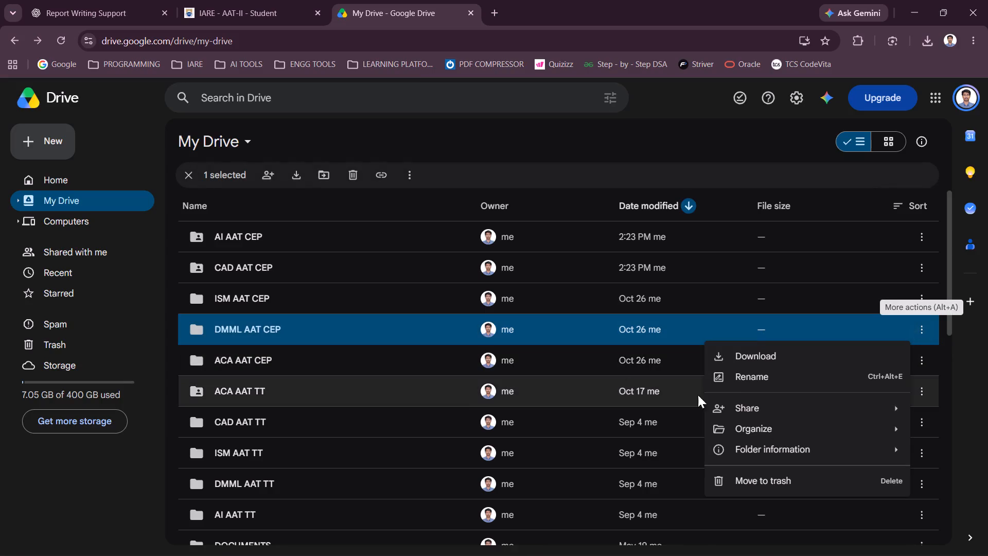
{"action": "left_click", "coordinate": [738, 401]}
{"action": "left_click", "coordinate": [732, 405]}
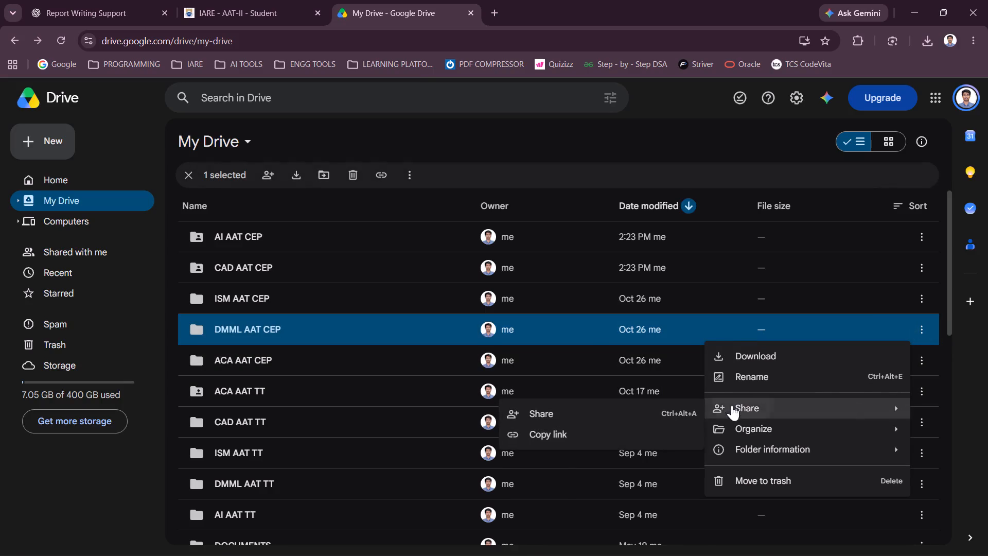
{"action": "left_click", "coordinate": [642, 411]}
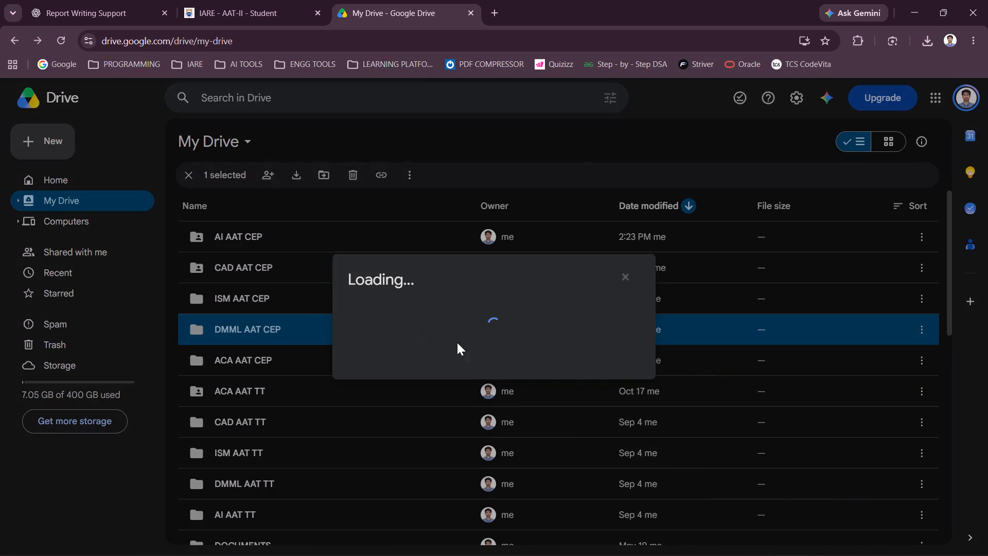
{"action": "left_click", "coordinate": [401, 363]}
{"action": "left_click", "coordinate": [416, 427]}
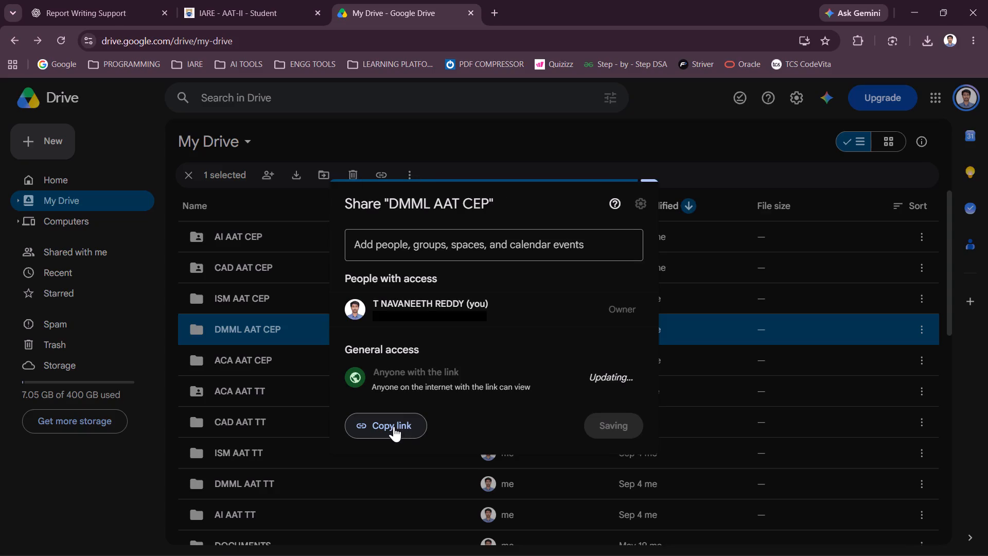
{"action": "left_click", "coordinate": [394, 426]}
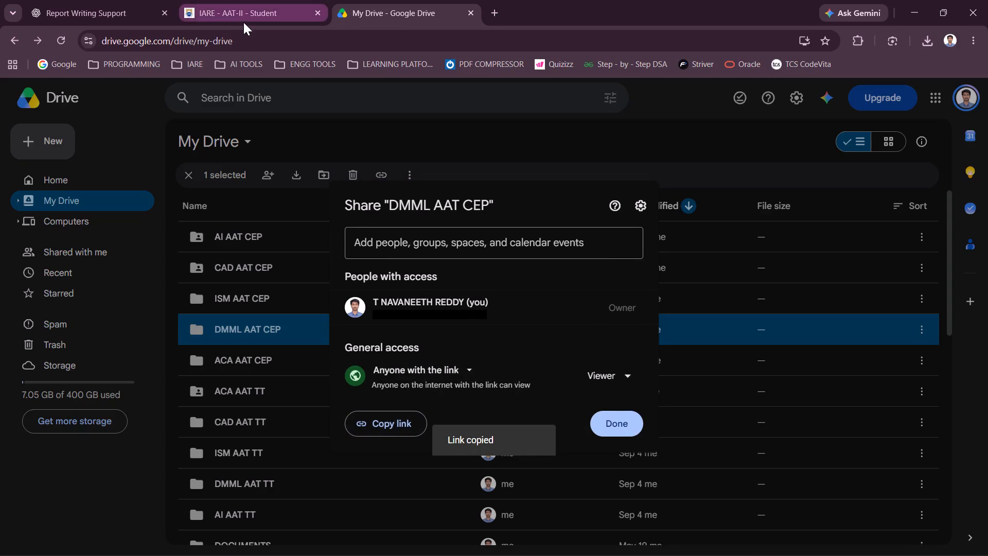
Enter the copied Drive folder link as the ACSD19 video link on the AAT-II page and upload the submission.
{"action": "left_click", "coordinate": [241, 16]}
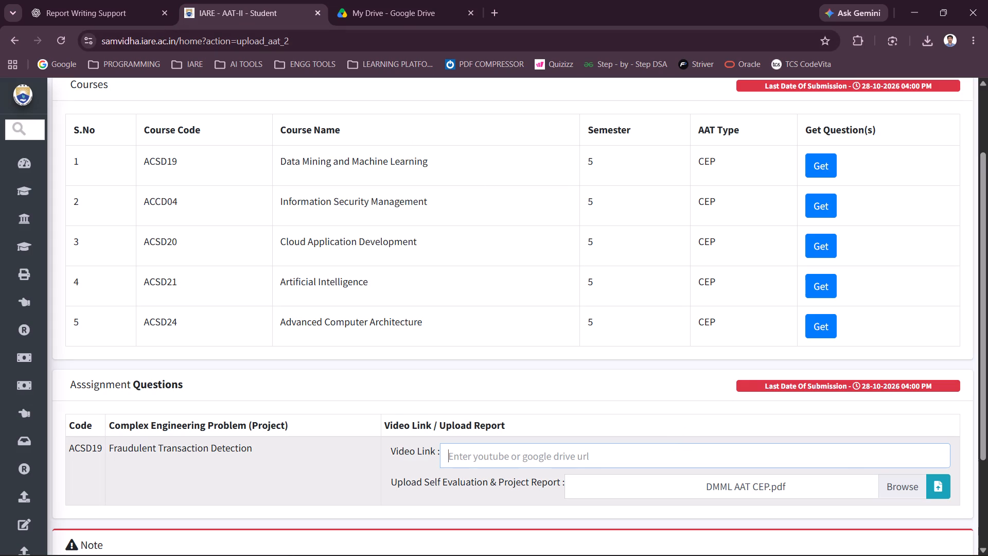
{"action": "key", "text": "ctrl+v"}
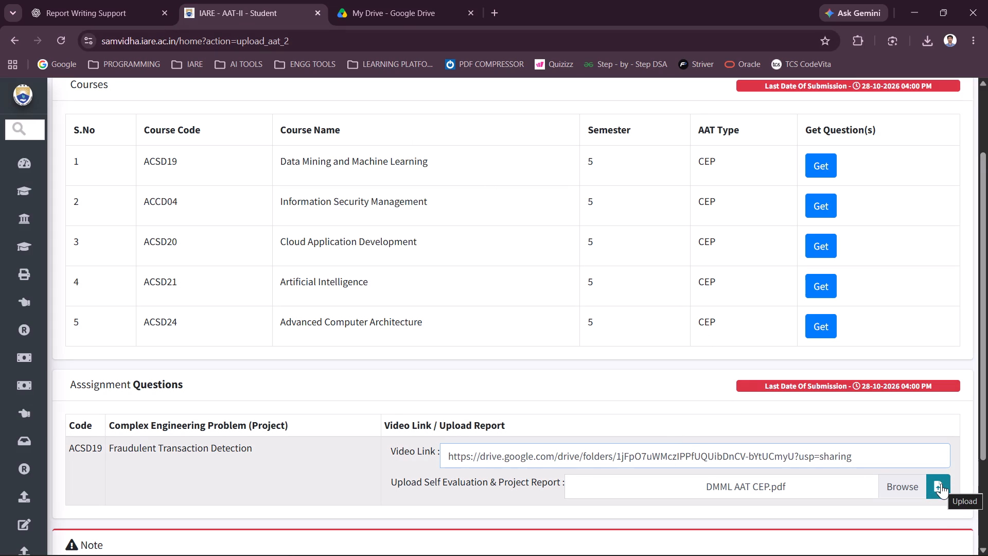
{"action": "left_click", "coordinate": [941, 483]}
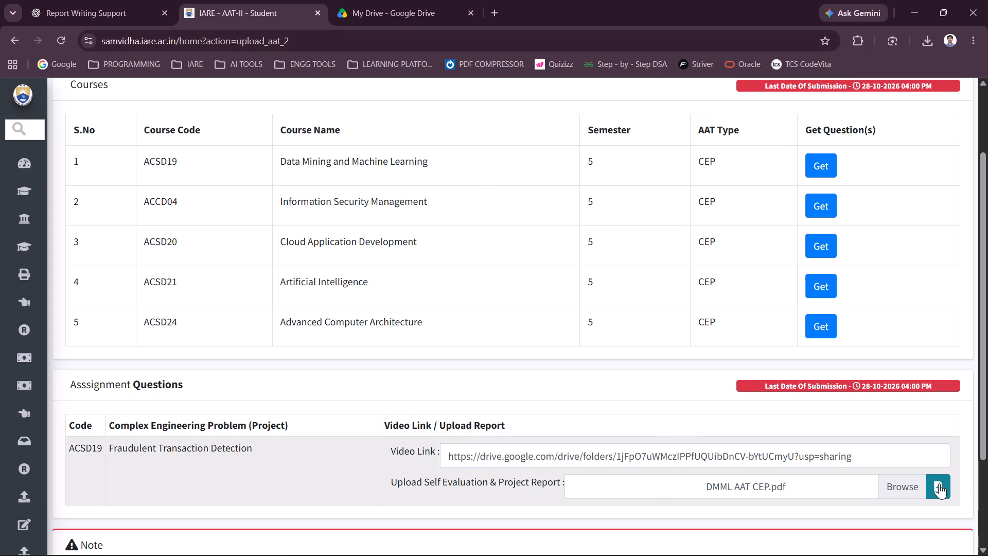
{"action": "key", "text": "Return"}
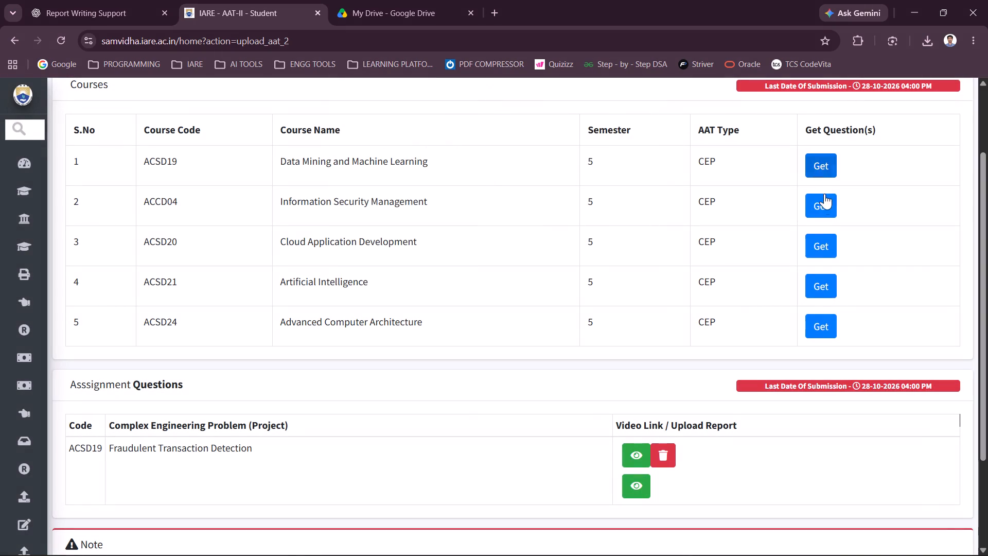
Check the assigned questions and upload status for ACSD20, ACSD21, ACSD24 and ACCD04 on the AAT-II page.
{"action": "left_click", "coordinate": [817, 245]}
{"action": "key", "text": "Return"}
{"action": "left_click", "coordinate": [818, 293]}
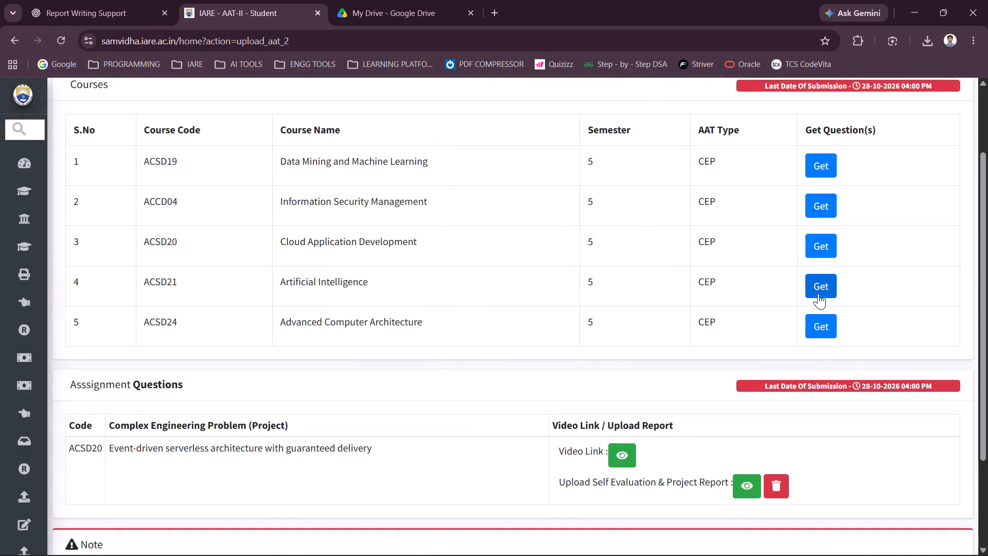
{"action": "key", "text": "Return"}
{"action": "left_click", "coordinate": [820, 319]}
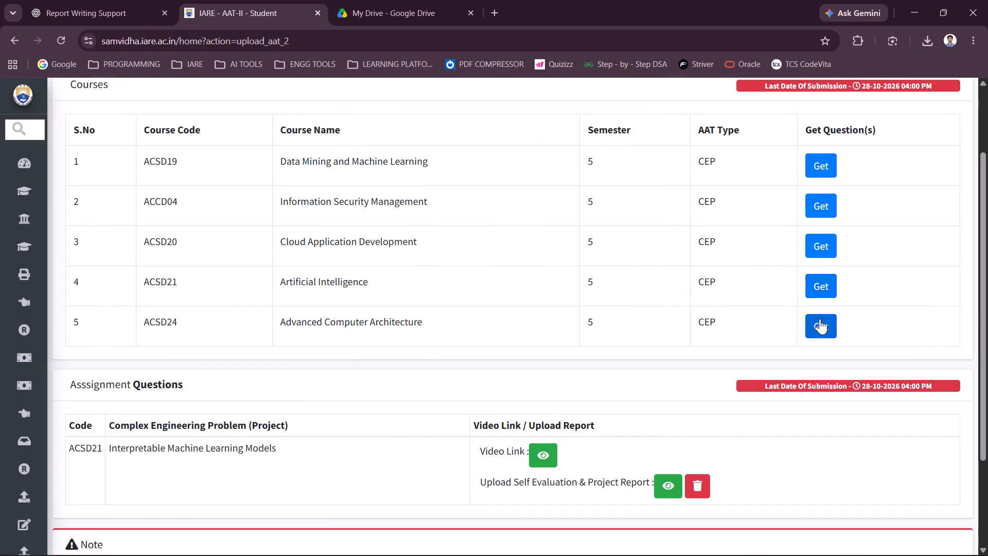
{"action": "key", "text": "Return"}
{"action": "left_click", "coordinate": [822, 212]}
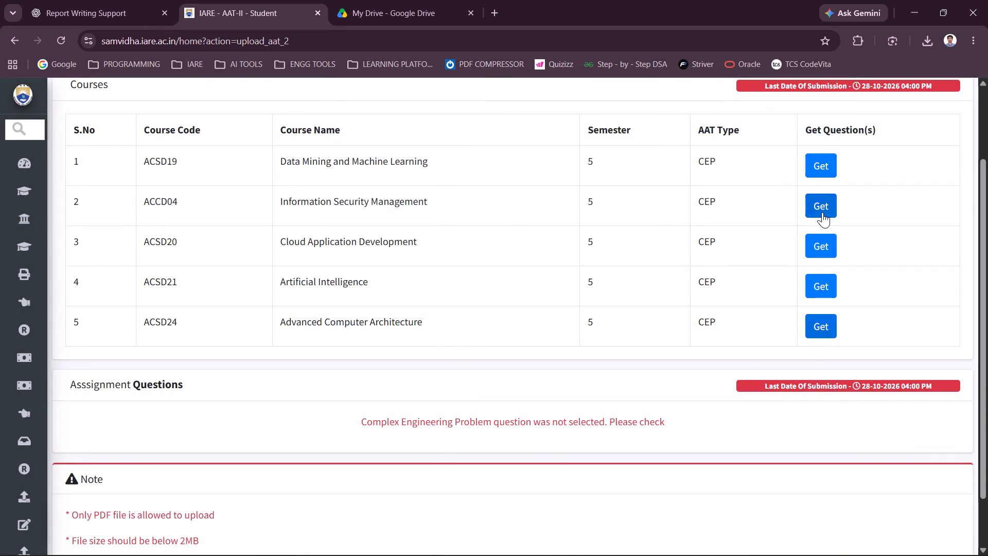
{"action": "key", "text": "Return"}
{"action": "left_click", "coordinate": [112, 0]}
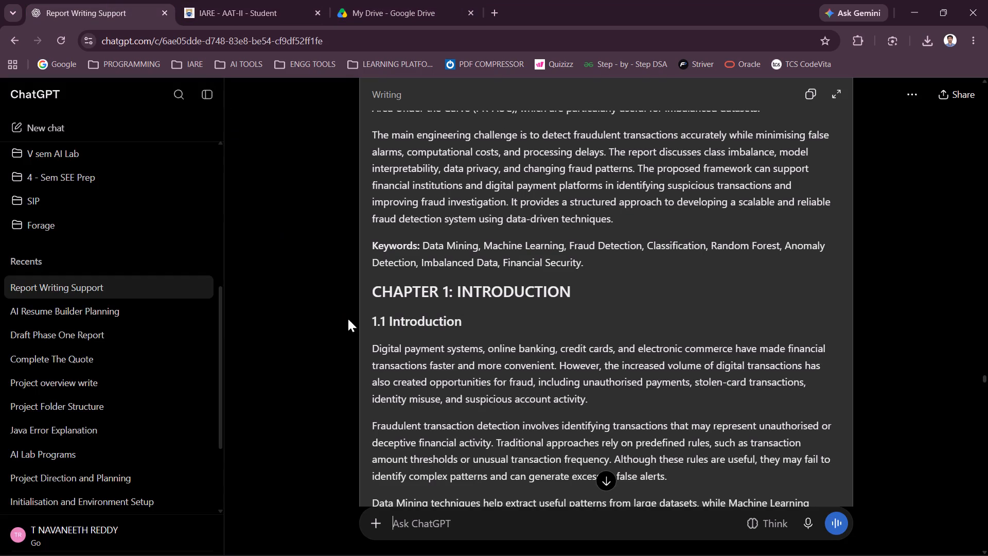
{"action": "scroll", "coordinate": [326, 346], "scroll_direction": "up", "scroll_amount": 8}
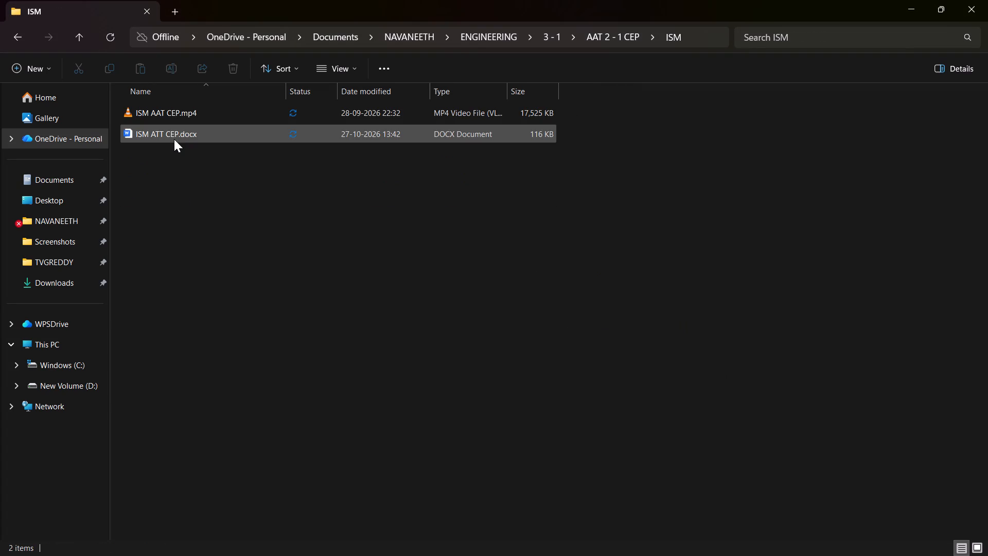
{"action": "double_click", "coordinate": [173, 136]}
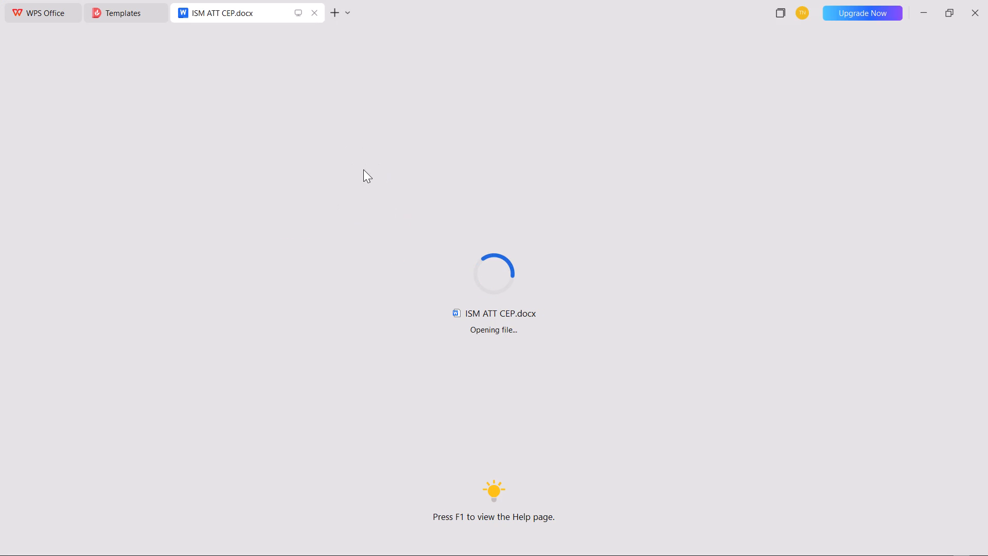
Retype the letter r in "Information" in the Branch and Section row and save the document.
{"action": "left_click", "coordinate": [450, 300]}
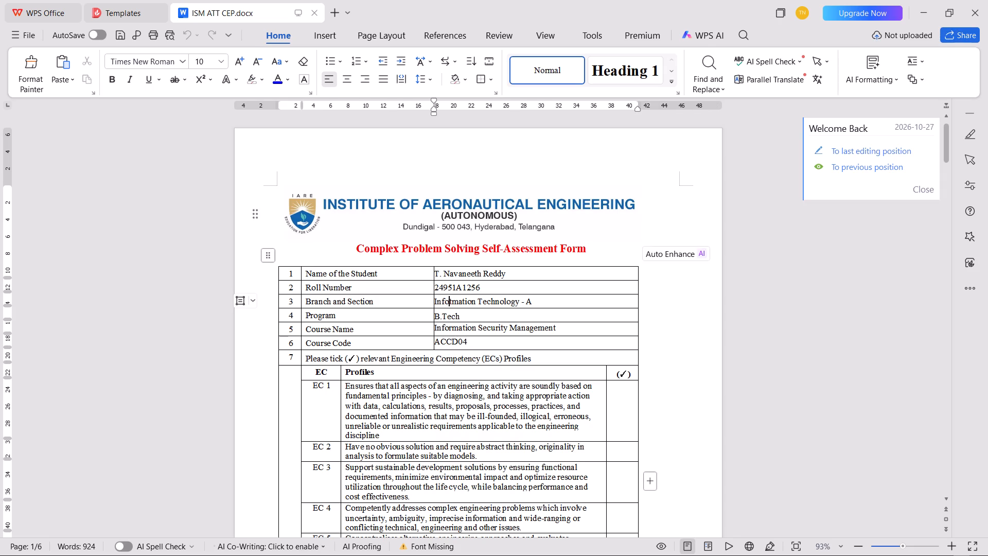
{"action": "key", "text": "Right"}
{"action": "key", "text": "BackSpace"}
{"action": "key", "text": "r"}
{"action": "key", "text": "ctrl+s"}
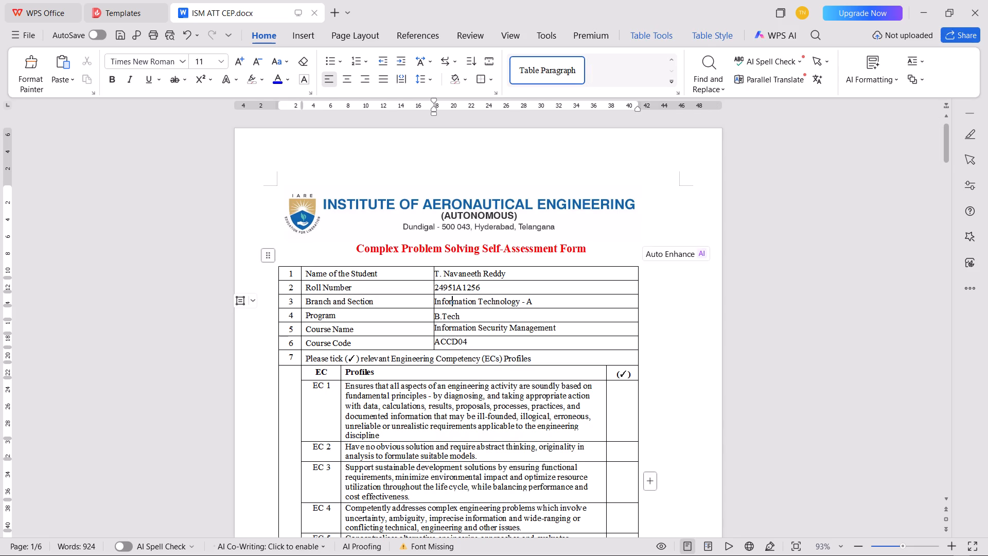
Insert a blank page after the acknowledgement's closing paragraph and paste the copied DDoS Attack Mitigation report onto it.
{"action": "scroll", "coordinate": [473, 280], "scroll_direction": "down", "scroll_amount": 12}
{"action": "scroll", "coordinate": [473, 291], "scroll_direction": "up", "scroll_amount": 1}
{"action": "scroll", "coordinate": [473, 291], "scroll_direction": "down", "scroll_amount": 6}
{"action": "scroll", "coordinate": [473, 291], "scroll_direction": "up", "scroll_amount": 1}
{"action": "scroll", "coordinate": [473, 291], "scroll_direction": "down", "scroll_amount": 14}
{"action": "scroll", "coordinate": [473, 291], "scroll_direction": "up", "scroll_amount": 2}
{"action": "scroll", "coordinate": [473, 292], "scroll_direction": "down", "scroll_amount": 3}
{"action": "scroll", "coordinate": [473, 294], "scroll_direction": "up", "scroll_amount": 5}
{"action": "scroll", "coordinate": [477, 291], "scroll_direction": "down", "scroll_amount": 3}
{"action": "scroll", "coordinate": [478, 291], "scroll_direction": "up", "scroll_amount": 6}
{"action": "scroll", "coordinate": [478, 291], "scroll_direction": "down", "scroll_amount": 2}
{"action": "scroll", "coordinate": [478, 291], "scroll_direction": "up", "scroll_amount": 1}
{"action": "scroll", "coordinate": [478, 291], "scroll_direction": "down", "scroll_amount": 3}
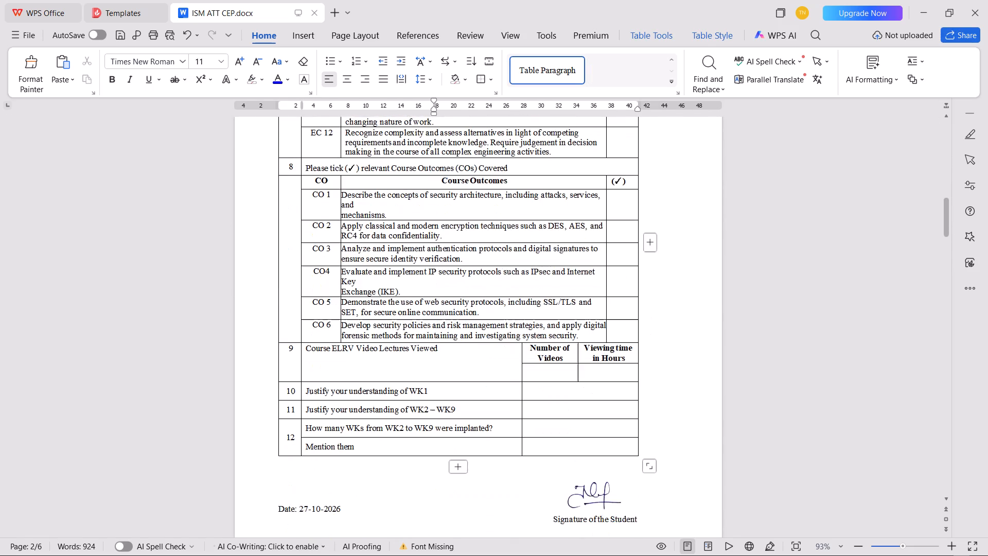
{"action": "scroll", "coordinate": [478, 291], "scroll_direction": "up", "scroll_amount": 6}
{"action": "scroll", "coordinate": [478, 291], "scroll_direction": "down", "scroll_amount": 17}
{"action": "scroll", "coordinate": [478, 291], "scroll_direction": "down", "scroll_amount": 7}
{"action": "scroll", "coordinate": [478, 291], "scroll_direction": "up", "scroll_amount": 3}
{"action": "scroll", "coordinate": [478, 291], "scroll_direction": "down", "scroll_amount": 14}
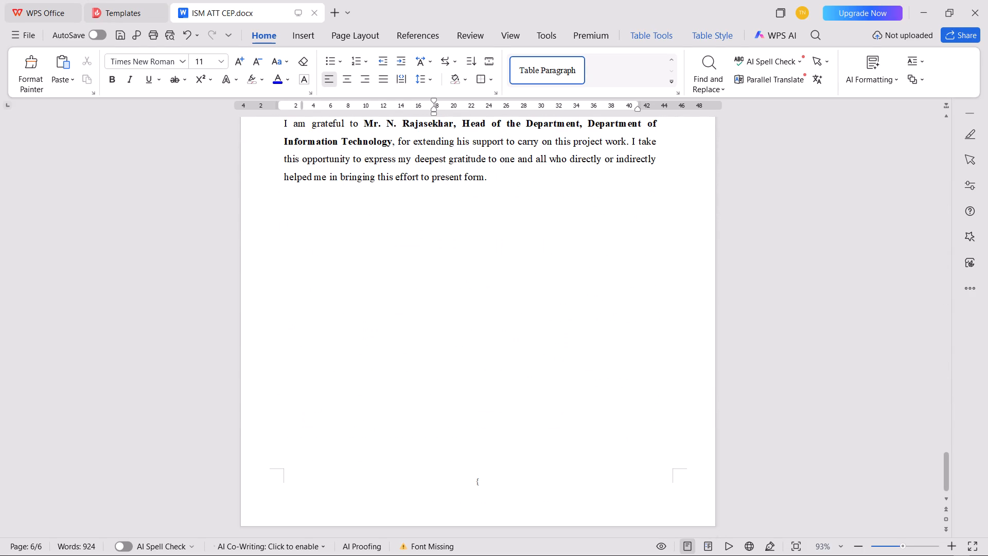
{"action": "left_click", "coordinate": [525, 180]}
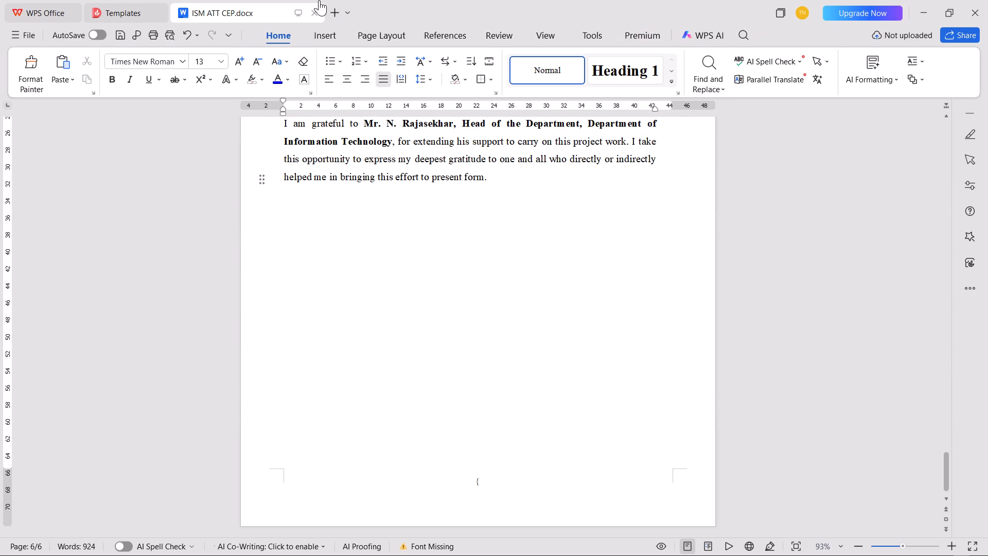
{"action": "left_click", "coordinate": [321, 37]}
{"action": "left_click", "coordinate": [34, 84]}
{"action": "left_click", "coordinate": [41, 101]}
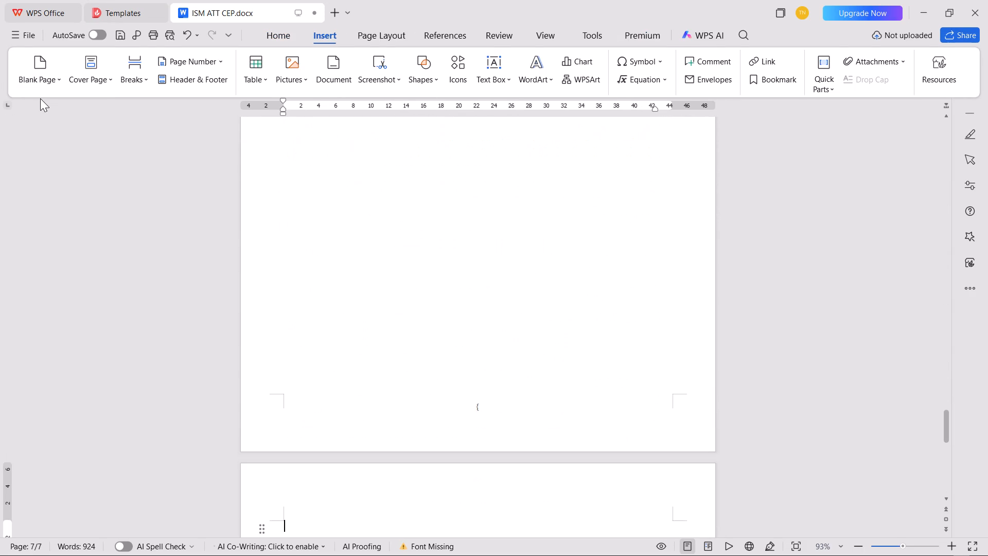
{"action": "key", "text": "ctrl+v"}
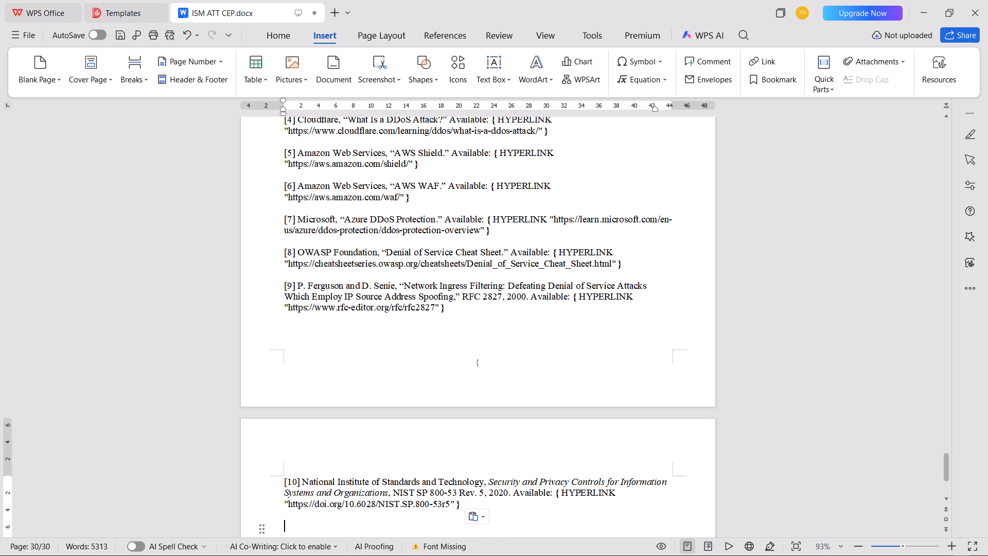
Select the whole pasted DDoS report back to its title and set its font to Times New Roman.
{"action": "left_click_drag", "start_coordinate": [521, 511], "coordinate": [294, 311]}
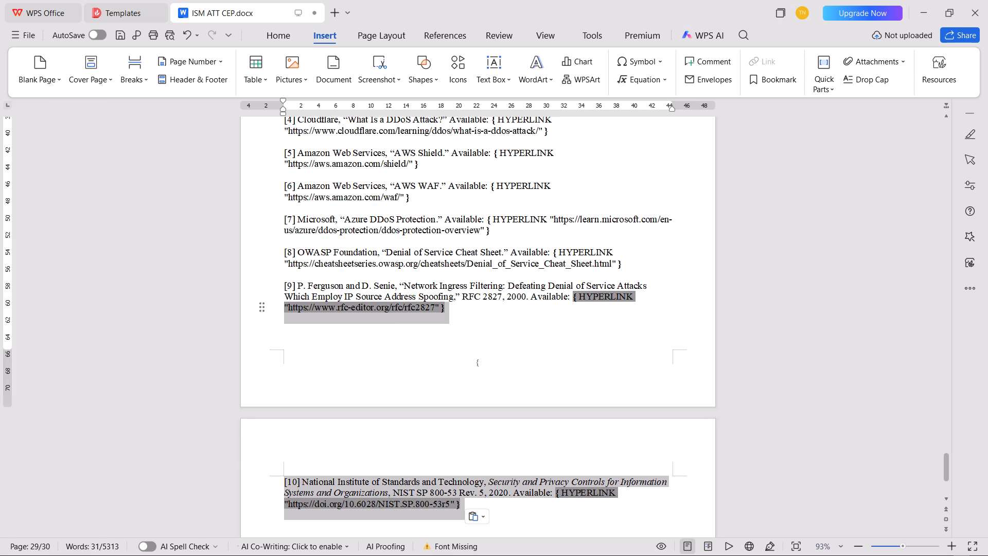
{"action": "left_click_drag", "start_coordinate": [294, 311], "coordinate": [252, 0]}
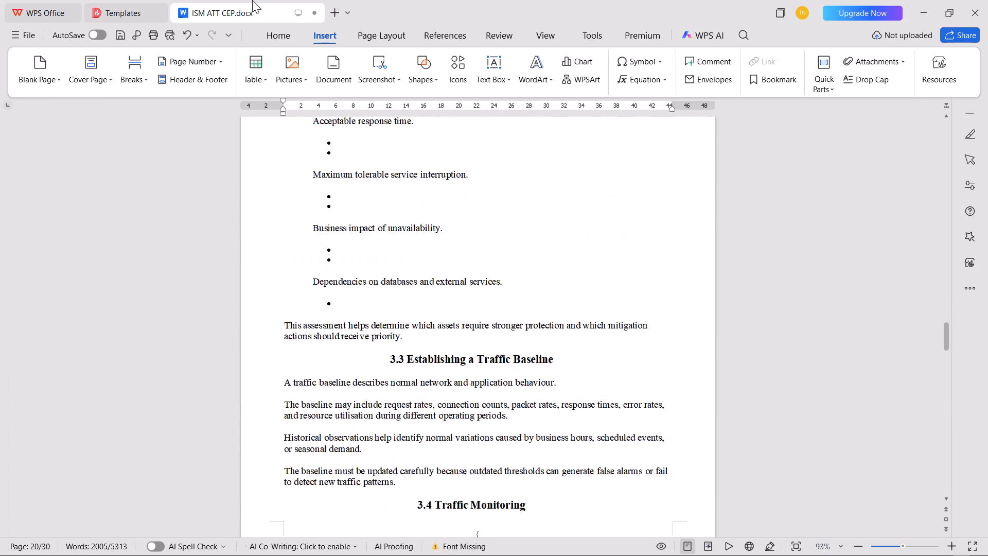
{"action": "left_click_drag", "start_coordinate": [252, 0], "coordinate": [247, 273]}
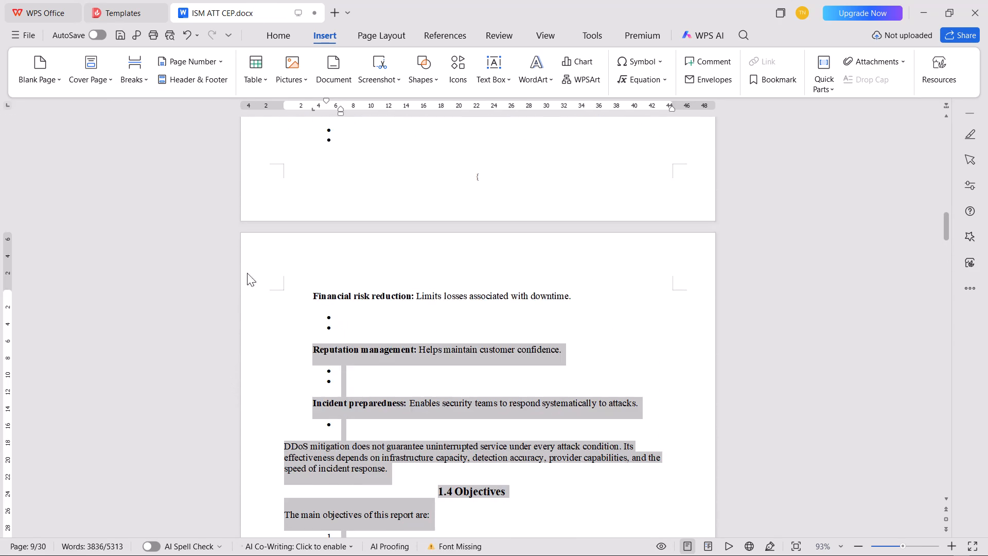
{"action": "left_click_drag", "start_coordinate": [247, 273], "coordinate": [262, 318]}
{"action": "scroll", "coordinate": [262, 318], "scroll_direction": "down", "scroll_amount": 2}
{"action": "scroll", "coordinate": [262, 318], "scroll_direction": "up", "scroll_amount": 1}
{"action": "scroll", "coordinate": [262, 318], "scroll_direction": "down", "scroll_amount": 10}
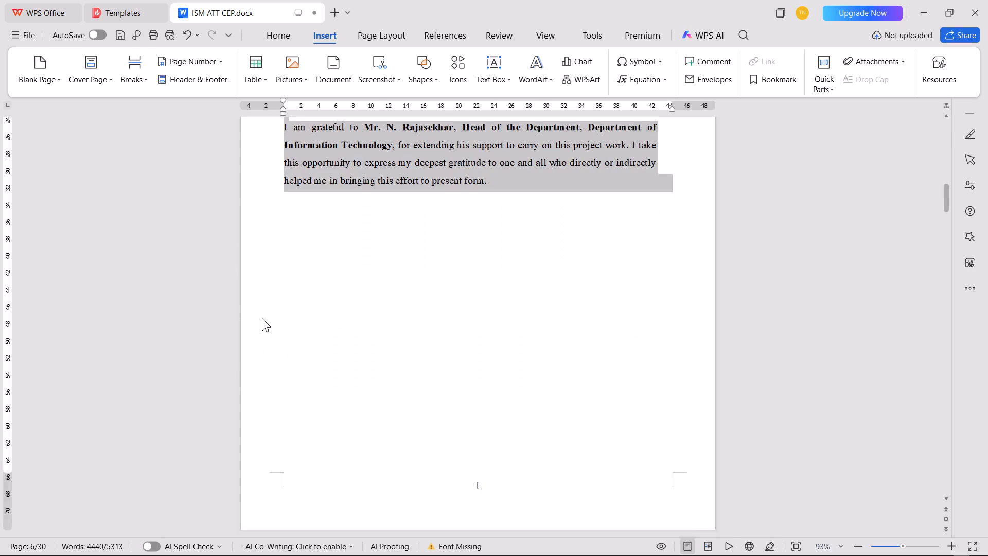
{"action": "scroll", "coordinate": [262, 318], "scroll_direction": "down", "scroll_amount": 10}
{"action": "left_click_drag", "start_coordinate": [262, 318], "coordinate": [249, 270]}
{"action": "scroll", "coordinate": [245, 284], "scroll_direction": "up", "scroll_amount": 3}
{"action": "left_click", "coordinate": [282, 40]}
{"action": "left_click", "coordinate": [180, 63]}
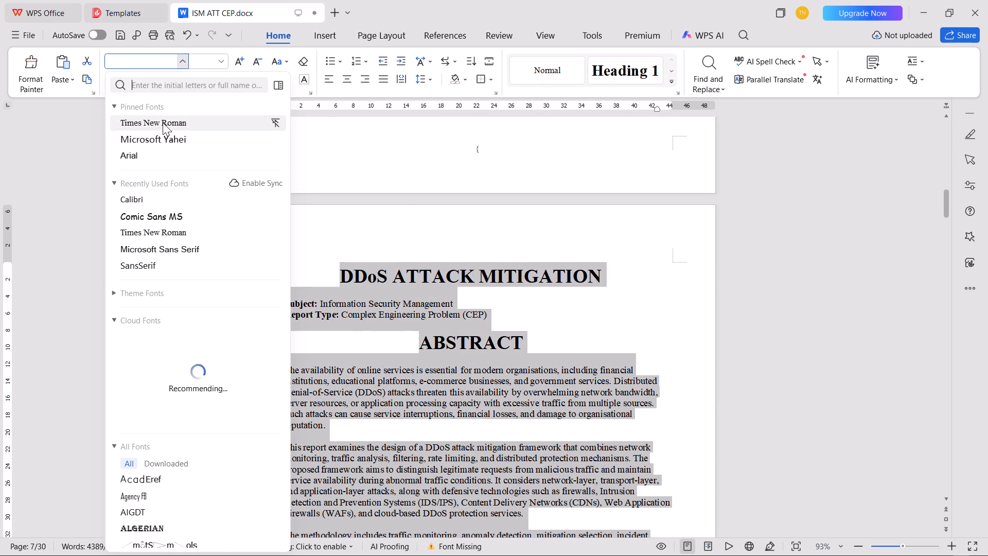
{"action": "left_click", "coordinate": [163, 120]}
{"action": "left_click", "coordinate": [286, 281]}
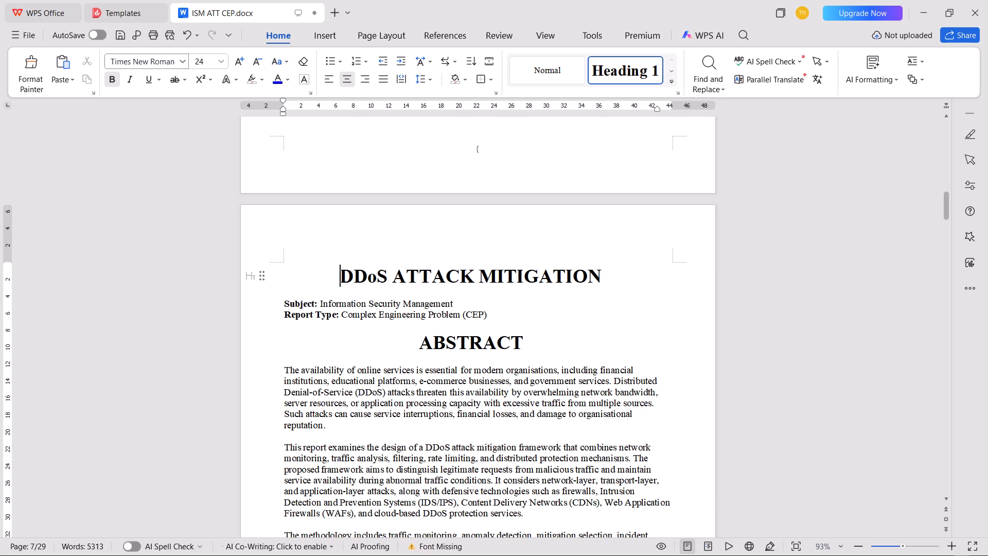
Delete the DDoS ATTACK MITIGATION title with its Subject and Report Type lines, and left-align the ABSTRACT heading.
{"action": "left_click_drag", "start_coordinate": [276, 324], "coordinate": [262, 282]}
{"action": "key", "text": "BackSpace"}
{"action": "key", "text": "BackSpace"}
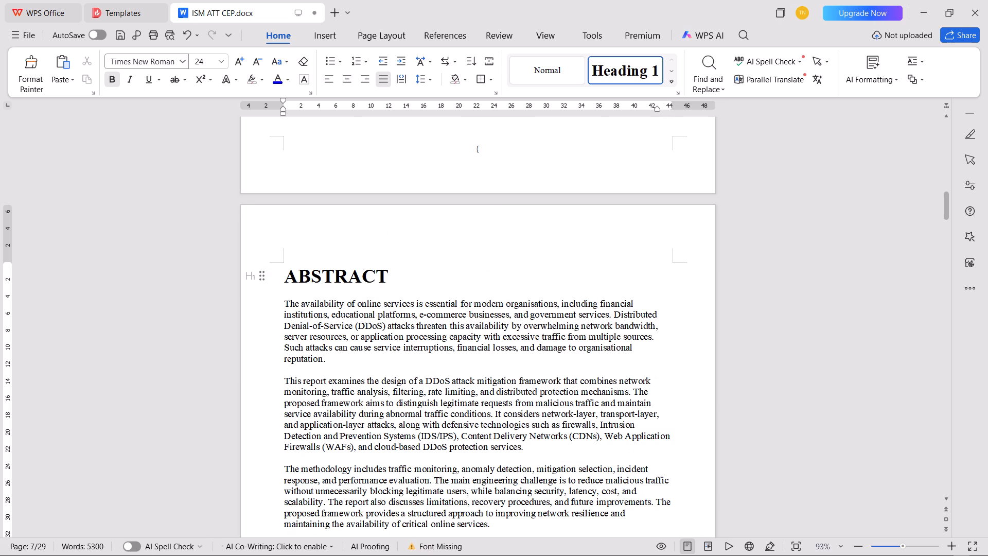
Insert a vertical blank page after the abstract's Keywords paragraph and retype the "e." that ends "Response.".
{"action": "scroll", "coordinate": [280, 314], "scroll_direction": "down", "scroll_amount": 5}
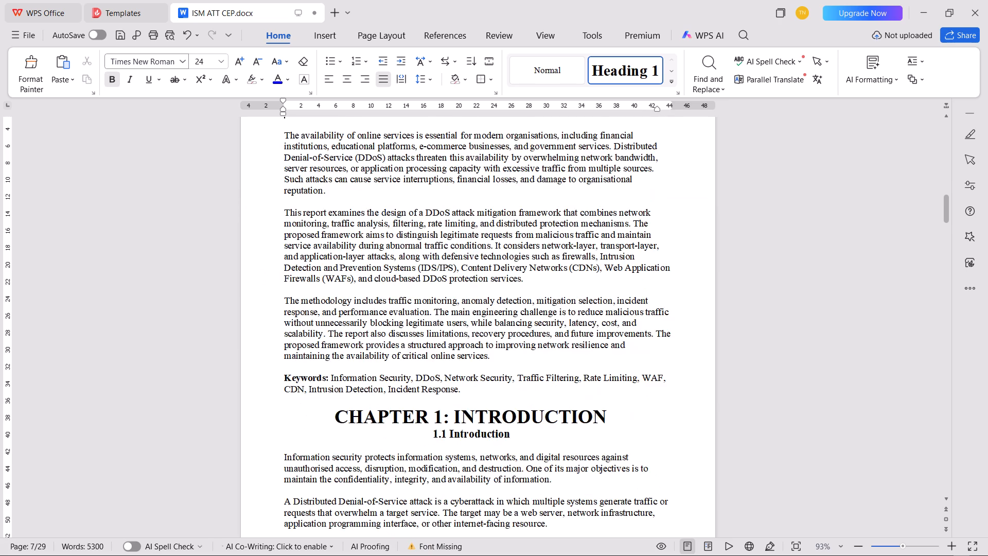
{"action": "scroll", "coordinate": [282, 306], "scroll_direction": "up", "scroll_amount": 4}
{"action": "scroll", "coordinate": [312, 371], "scroll_direction": "down", "scroll_amount": 6}
{"action": "left_click", "coordinate": [489, 358]}
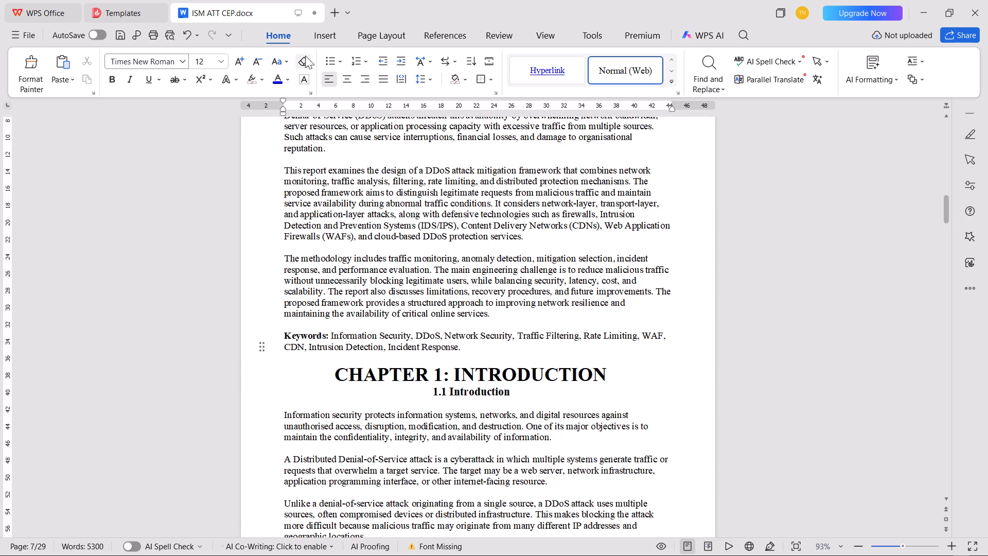
{"action": "left_click", "coordinate": [327, 40]}
{"action": "left_click", "coordinate": [50, 79]}
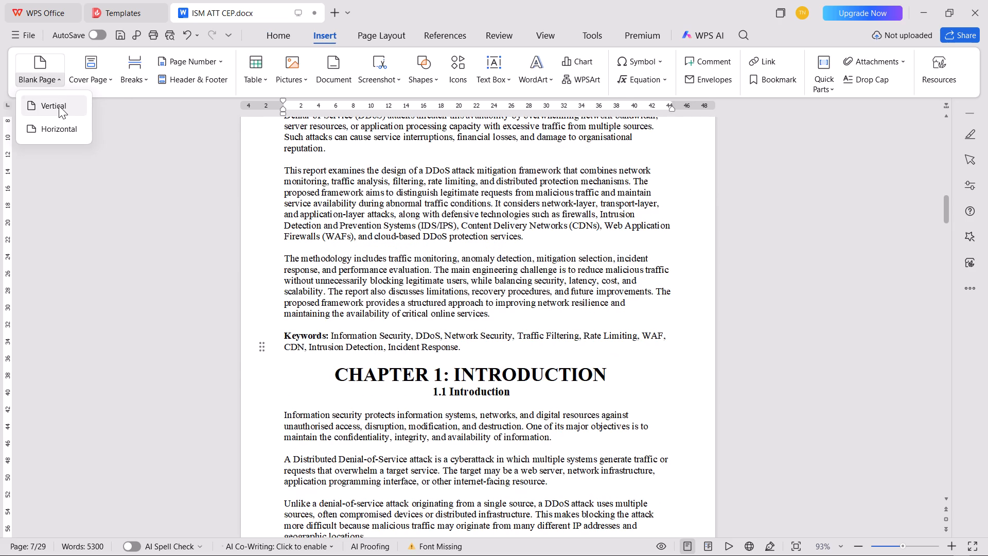
{"action": "left_click", "coordinate": [59, 106]}
{"action": "key", "text": "Right"}
{"action": "key", "text": "BackSpace"}
{"action": "key", "text": "Right"}
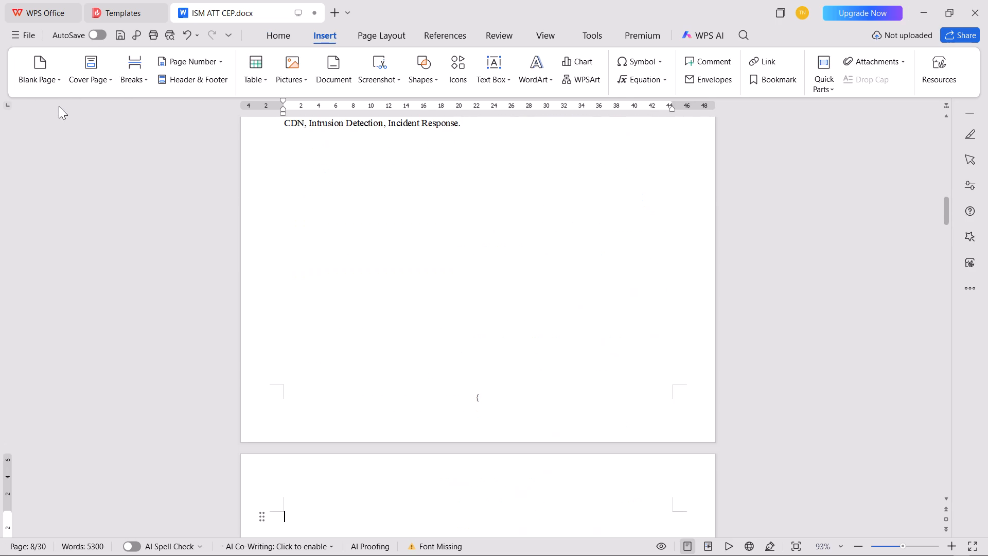
{"action": "key", "text": "BackSpace"}
{"action": "key", "text": "Right"}
{"action": "key", "text": "BackSpace"}
{"action": "key", "text": "e"}
{"action": "key", "text": "period"}
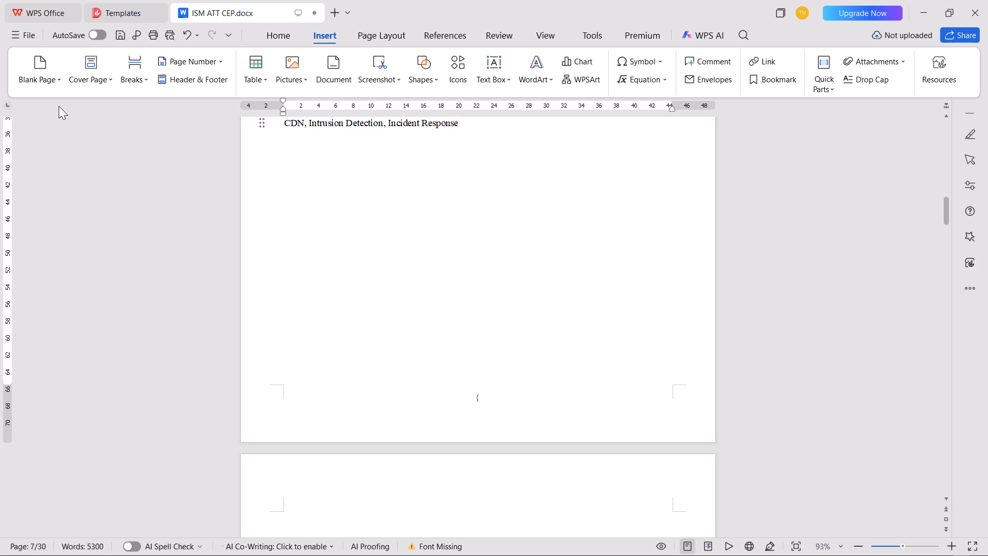
Remove the empty line above the Chapter 1 heading and left-align that heading and 1.1 Introduction.
{"action": "key", "text": "Right"}
{"action": "key", "text": "Right"}
{"action": "key", "text": "BackSpace"}
{"action": "key", "text": "BackSpace"}
{"action": "key", "text": "Down"}
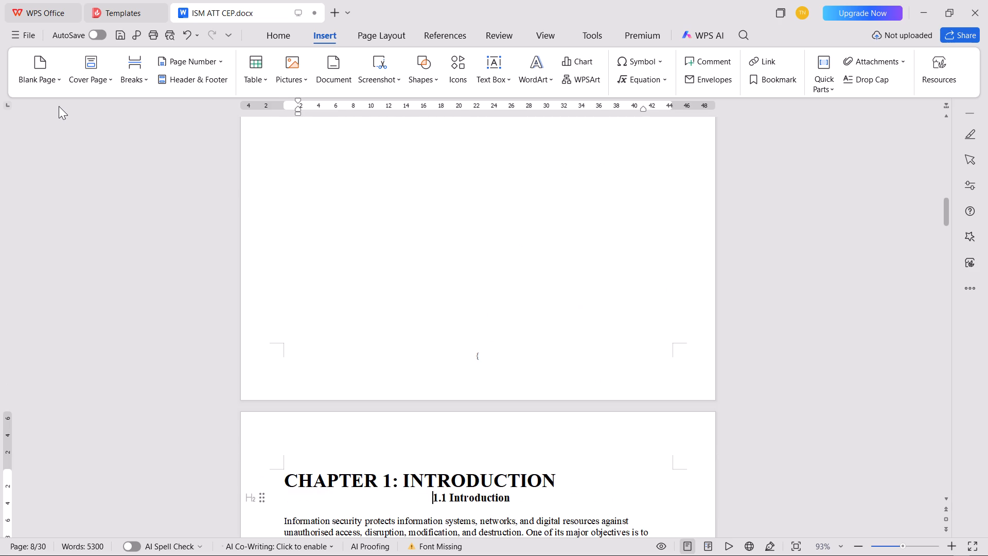
{"action": "key", "text": "BackSpace"}
{"action": "key", "text": "BackSpace"}
Remove the colon from the Chapter 1 heading and split it into CHAPTER 1 and INTRODUCTION on separate lines.
{"action": "key", "text": "Left"}
{"action": "key", "text": "Left"}
{"action": "key", "text": "ctrl+Left"}
{"action": "key", "text": "ctrl+Left"}
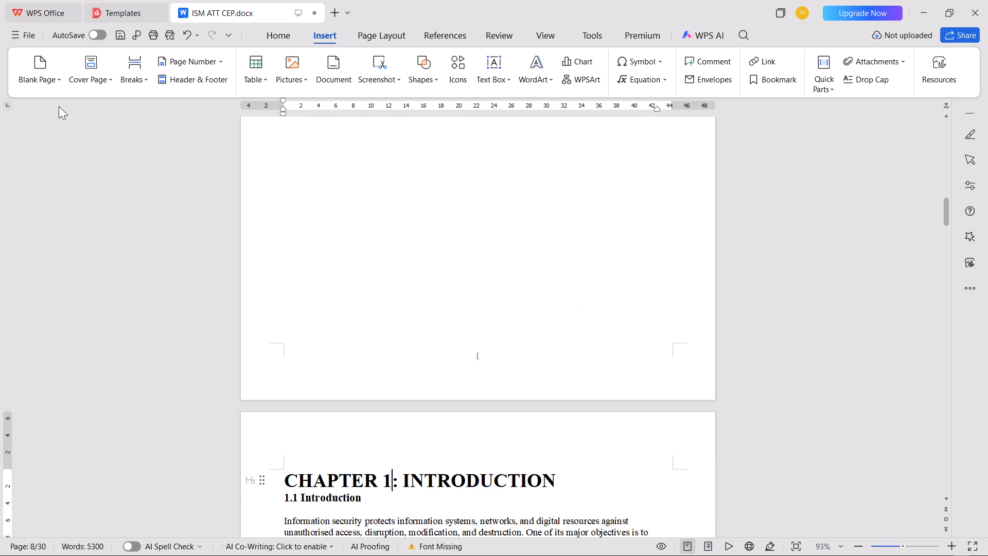
{"action": "key", "text": "Right"}
{"action": "key", "text": "Right"}
{"action": "key", "text": "BackSpace"}
{"action": "key", "text": "BackSpace"}
{"action": "key", "text": "Return"}
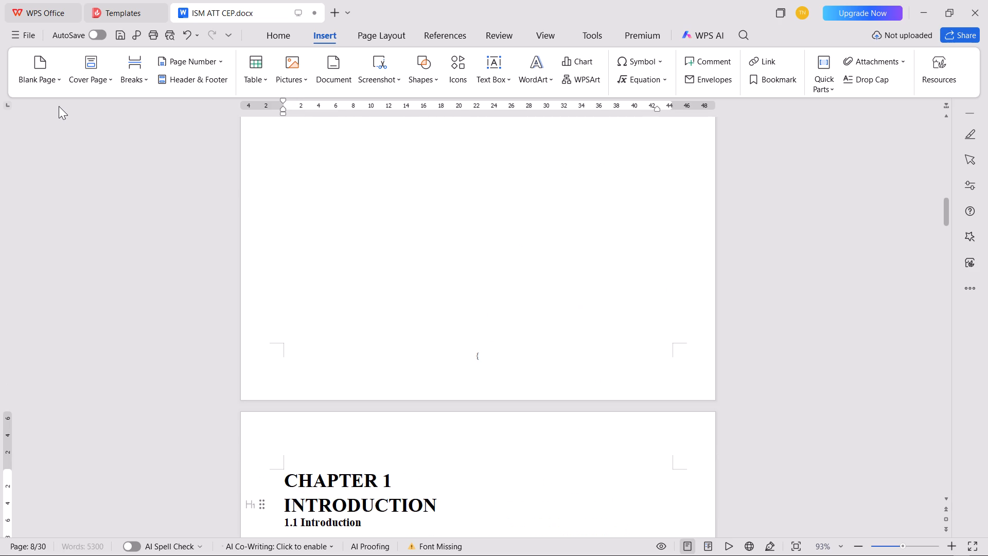
Left-align the 1.2 Problem Statement and 1.3 Need for DDoS Attack Mitigation headings.
{"action": "scroll", "coordinate": [59, 106], "scroll_direction": "down", "scroll_amount": 8}
{"action": "scroll", "coordinate": [299, 383], "scroll_direction": "down", "scroll_amount": 5}
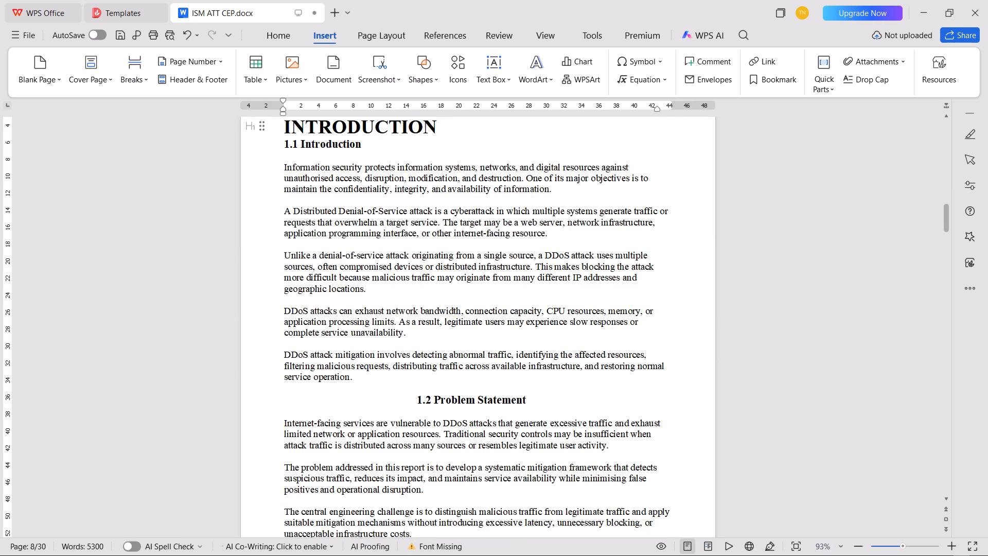
{"action": "left_click", "coordinate": [382, 407]}
{"action": "left_click", "coordinate": [376, 404]}
{"action": "key", "text": "BackSpace"}
{"action": "key", "text": "BackSpace"}
{"action": "scroll", "coordinate": [376, 404], "scroll_direction": "down", "scroll_amount": 4}
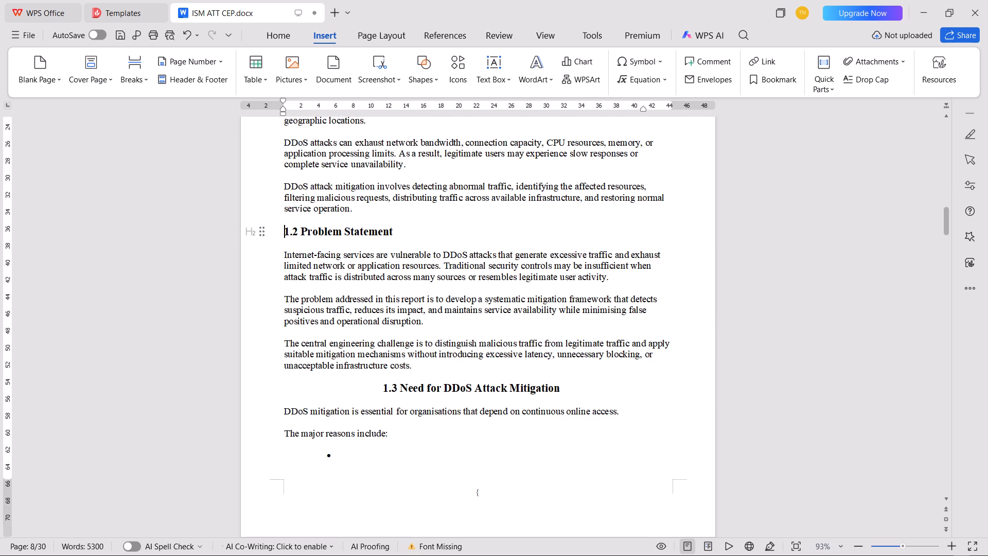
{"action": "left_click", "coordinate": [345, 393]}
{"action": "key", "text": "BackSpace"}
{"action": "key", "text": "BackSpace"}
Remove the empty bullets around the Service availability and Business continuity items in section 1.3.
{"action": "left_click", "coordinate": [365, 460]}
{"action": "key", "text": "BackSpace"}
{"action": "key", "text": "BackSpace"}
{"action": "scroll", "coordinate": [376, 435], "scroll_direction": "down", "scroll_amount": 5}
{"action": "key", "text": "BackSpace"}
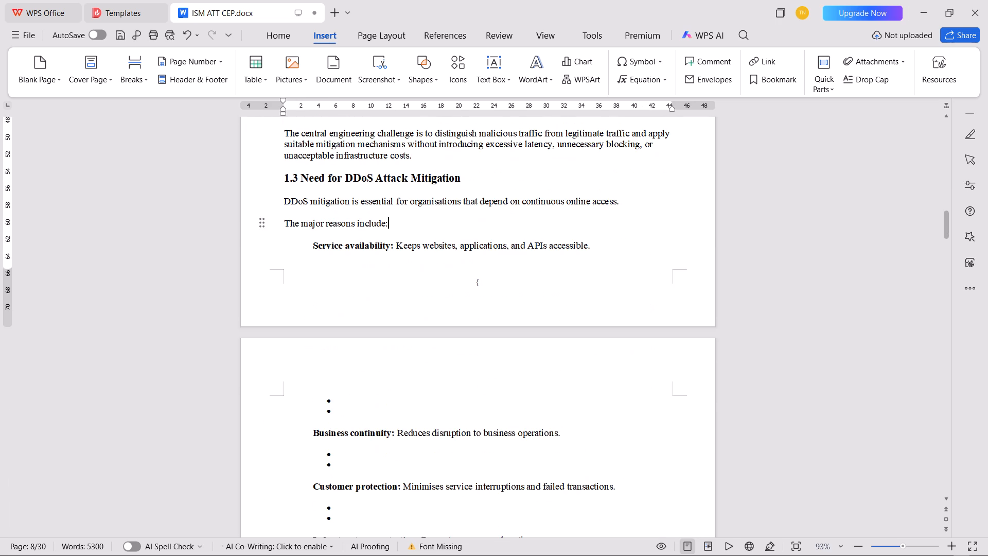
{"action": "left_click", "coordinate": [365, 408]}
{"action": "key", "text": "BackSpace"}
{"action": "key", "text": "BackSpace"}
{"action": "key", "text": "BackSpace"}
{"action": "key", "text": "BackSpace"}
{"action": "left_click", "coordinate": [363, 443]}
{"action": "key", "text": "BackSpace"}
{"action": "key", "text": "BackSpace"}
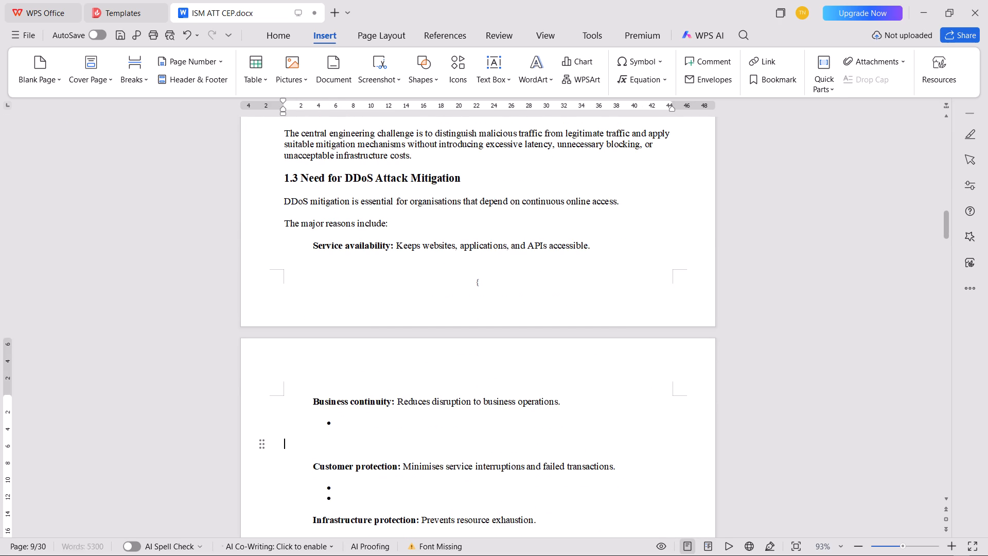
{"action": "key", "text": "BackSpace"}
{"action": "key", "text": "BackSpace"}
Remove the empty bullets below the Customer protection and Infrastructure protection items.
{"action": "left_click", "coordinate": [364, 459]}
{"action": "key", "text": "BackSpace"}
{"action": "key", "text": "BackSpace"}
{"action": "key", "text": "BackSpace"}
{"action": "key", "text": "BackSpace"}
{"action": "left_click", "coordinate": [365, 473]}
{"action": "key", "text": "BackSpace"}
{"action": "key", "text": "BackSpace"}
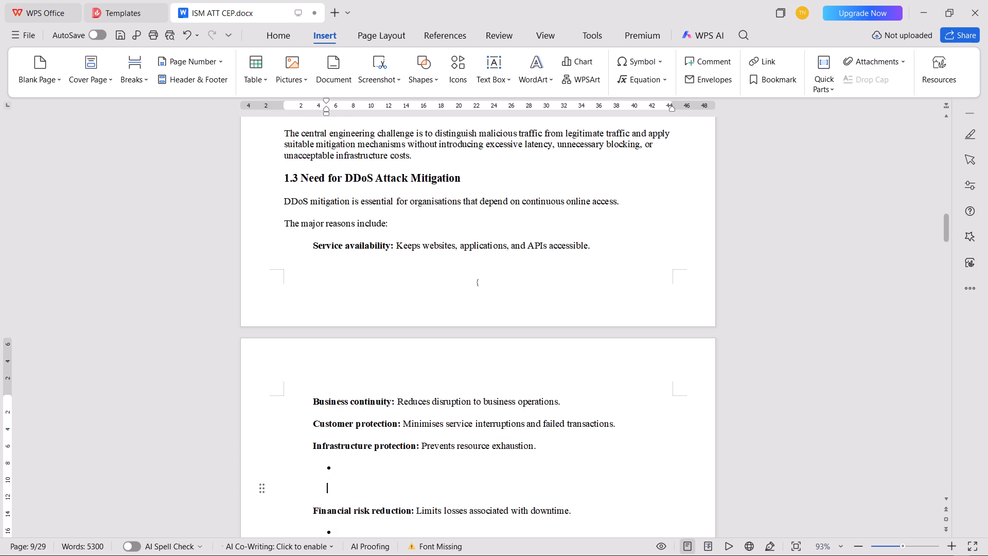
{"action": "key", "text": "BackSpace"}
{"action": "key", "text": "BackSpace"}
Remove the empty bullets below the Financial risk reduction, Reputation management and Incident preparedness items.
{"action": "scroll", "coordinate": [370, 397], "scroll_direction": "down", "scroll_amount": 3}
{"action": "left_click", "coordinate": [363, 386]}
{"action": "key", "text": "BackSpace"}
{"action": "key", "text": "BackSpace"}
{"action": "key", "text": "BackSpace"}
{"action": "key", "text": "BackSpace"}
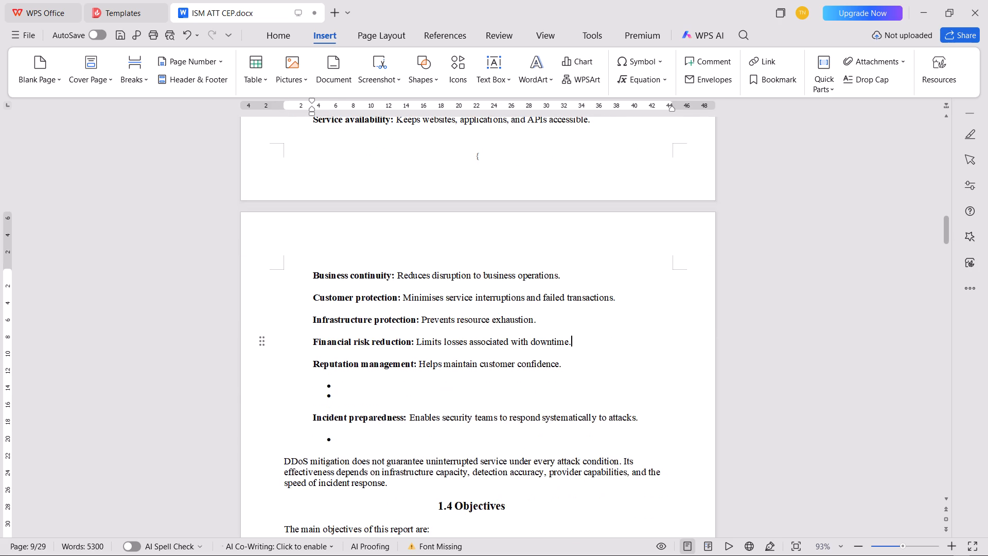
{"action": "left_click", "coordinate": [362, 396]}
{"action": "key", "text": "BackSpace"}
{"action": "key", "text": "BackSpace"}
{"action": "key", "text": "BackSpace"}
{"action": "key", "text": "BackSpace"}
{"action": "left_click", "coordinate": [361, 415]}
{"action": "key", "text": "BackSpace"}
{"action": "key", "text": "BackSpace"}
{"action": "key", "text": "BackSpace"}
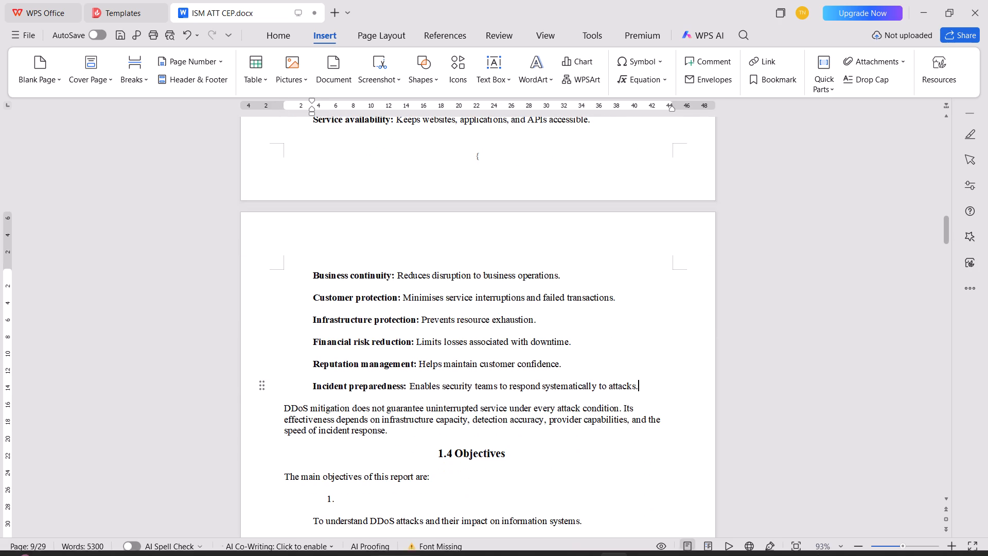
Left-align the 1.4 Objectives heading, keeping it on its own line below the preceding paragraph.
{"action": "scroll", "coordinate": [559, 394], "scroll_direction": "down", "scroll_amount": 3}
{"action": "left_click", "coordinate": [419, 329]}
{"action": "key", "text": "BackSpace"}
{"action": "key", "text": "BackSpace"}
{"action": "key", "text": "BackSpace"}
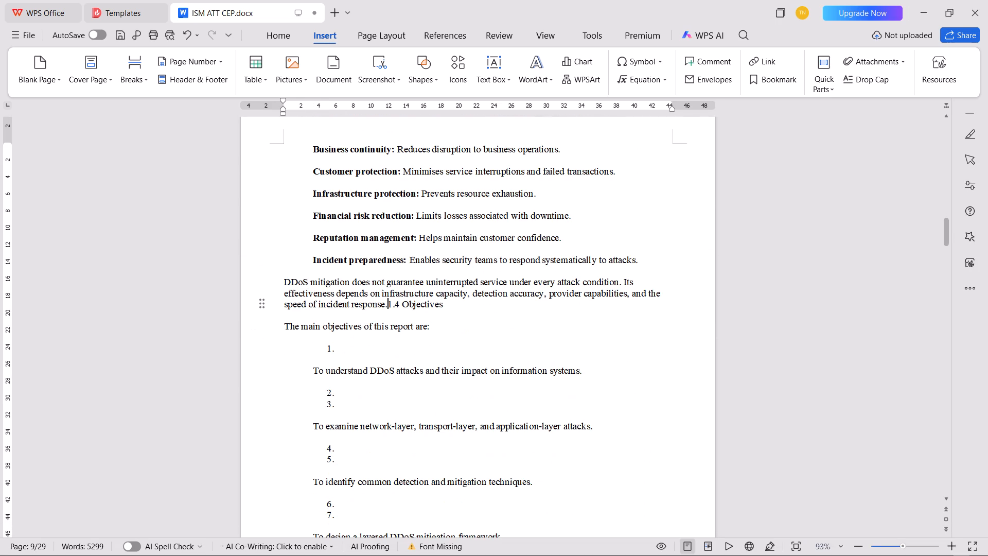
{"action": "key", "text": "ctrl+z"}
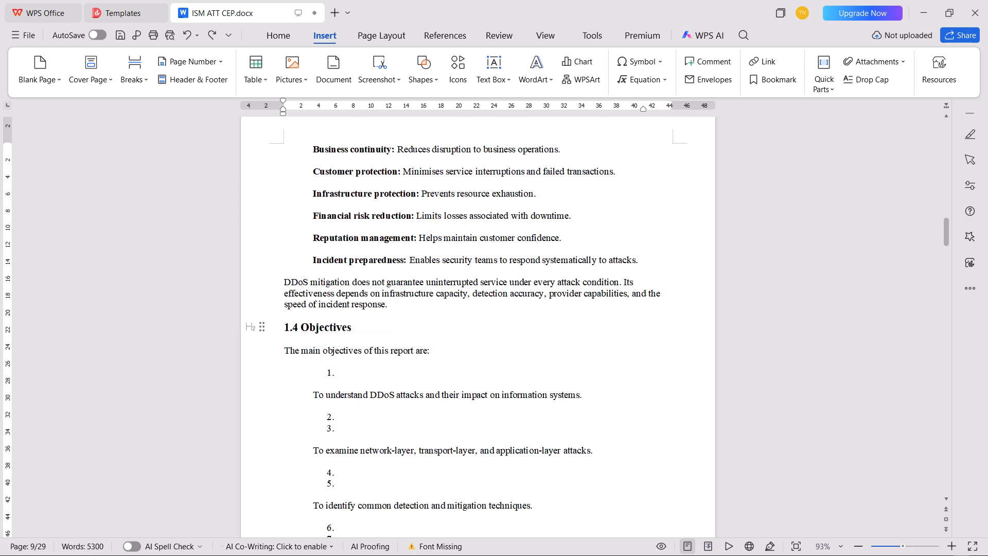
Remove the empty numbered lines and leftover blank lines around the first two objectives in section 1.4, up to "To identify common detection".
{"action": "scroll", "coordinate": [402, 341], "scroll_direction": "down", "scroll_amount": 1}
{"action": "scroll", "coordinate": [402, 341], "scroll_direction": "up", "scroll_amount": 20}
{"action": "scroll", "coordinate": [402, 344], "scroll_direction": "down", "scroll_amount": 4}
{"action": "scroll", "coordinate": [403, 352], "scroll_direction": "up", "scroll_amount": 2}
{"action": "scroll", "coordinate": [404, 354], "scroll_direction": "down", "scroll_amount": 14}
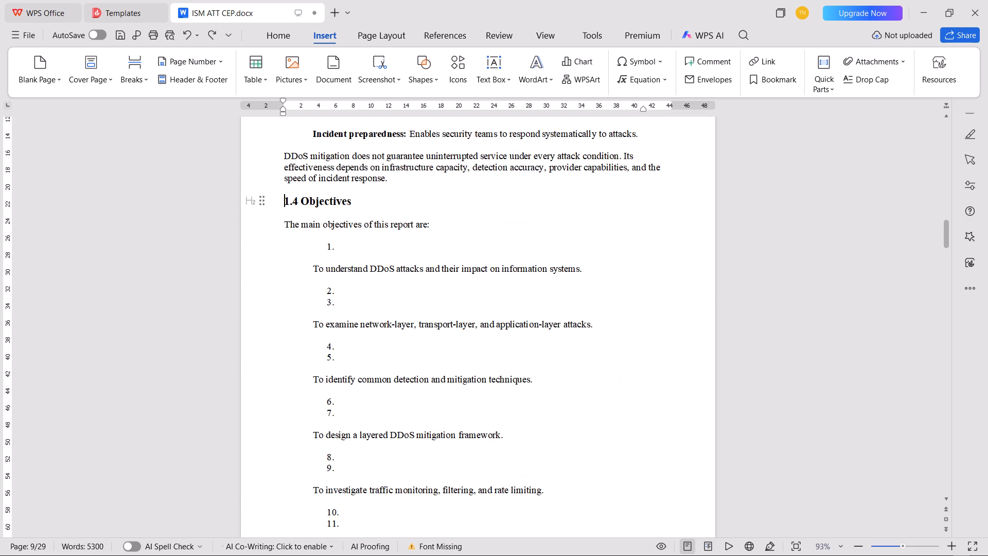
{"action": "left_click", "coordinate": [354, 243]}
{"action": "key", "text": "BackSpace"}
{"action": "key", "text": "BackSpace"}
{"action": "key", "text": "BackSpace"}
{"action": "left_click", "coordinate": [359, 282]}
{"action": "key", "text": "BackSpace"}
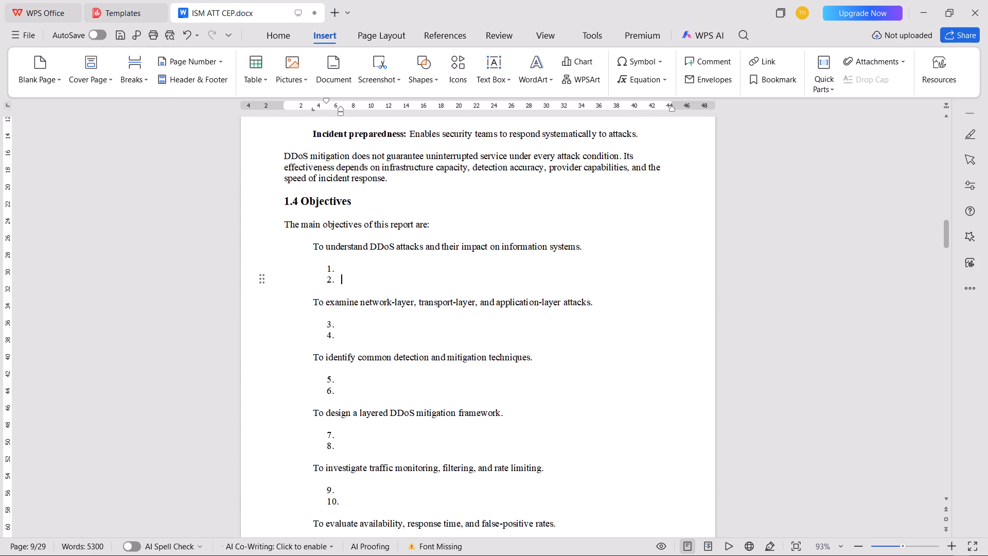
{"action": "key", "text": "BackSpace"}
{"action": "key", "text": "BackSpace"}
{"action": "left_click", "coordinate": [359, 307]}
{"action": "key", "text": "BackSpace"}
{"action": "key", "text": "BackSpace"}
{"action": "key", "text": "BackSpace"}
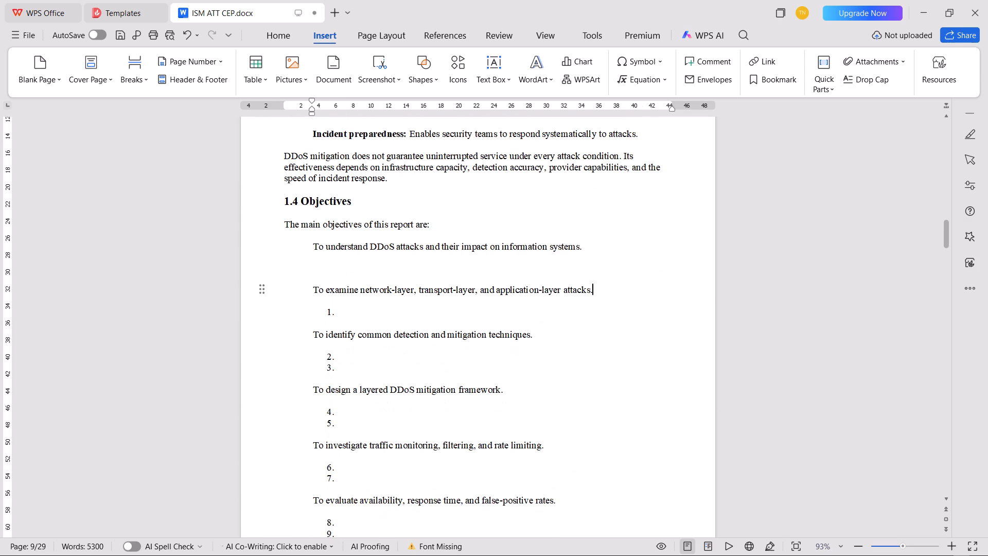
{"action": "left_click", "coordinate": [346, 308]}
{"action": "key", "text": "BackSpace"}
{"action": "key", "text": "BackSpace"}
{"action": "left_click", "coordinate": [345, 270]}
{"action": "key", "text": "BackSpace"}
{"action": "left_click", "coordinate": [345, 300]}
{"action": "key", "text": "BackSpace"}
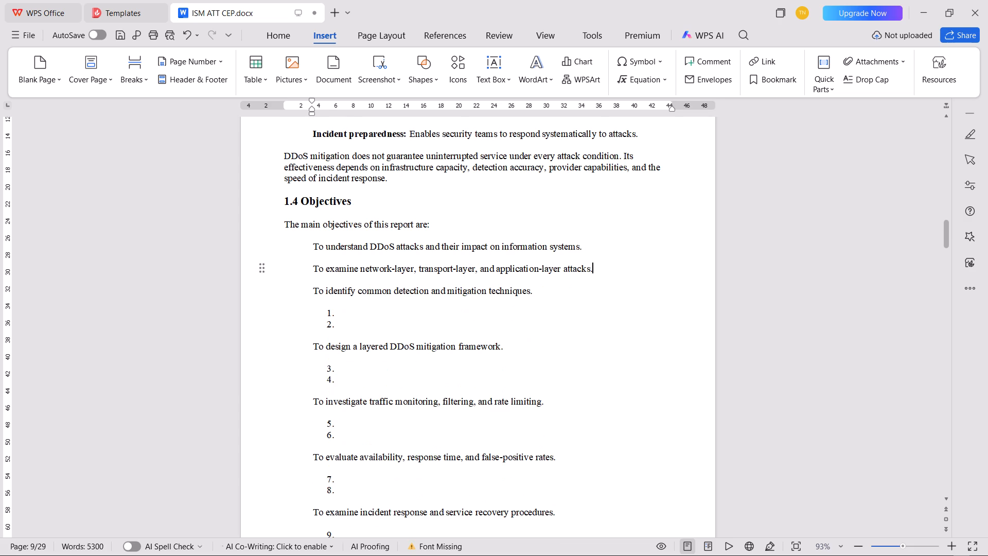
Remove the empty numbered lines below the objectives on detection techniques, the layered mitigation framework and traffic monitoring.
{"action": "left_click", "coordinate": [350, 321]}
{"action": "key", "text": "BackSpace"}
{"action": "key", "text": "BackSpace"}
{"action": "key", "text": "BackSpace"}
{"action": "key", "text": "BackSpace"}
{"action": "left_click", "coordinate": [365, 353]}
{"action": "key", "text": "BackSpace"}
{"action": "key", "text": "BackSpace"}
{"action": "key", "text": "BackSpace"}
{"action": "key", "text": "BackSpace"}
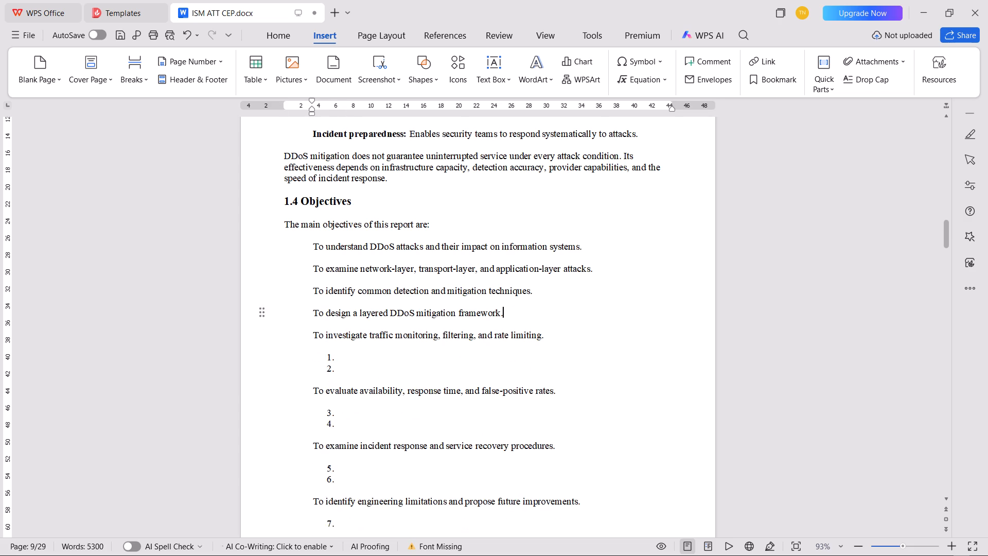
{"action": "left_click", "coordinate": [365, 367]}
{"action": "key", "text": "BackSpace"}
{"action": "key", "text": "BackSpace"}
{"action": "key", "text": "BackSpace"}
{"action": "key", "text": "BackSpace"}
Remove the empty numbered lines below the objectives on availability evaluation and on incident response and recovery.
{"action": "left_click", "coordinate": [365, 384]}
{"action": "key", "text": "BackSpace"}
{"action": "key", "text": "BackSpace"}
{"action": "key", "text": "BackSpace"}
{"action": "left_click", "coordinate": [366, 387]}
{"action": "key", "text": "BackSpace"}
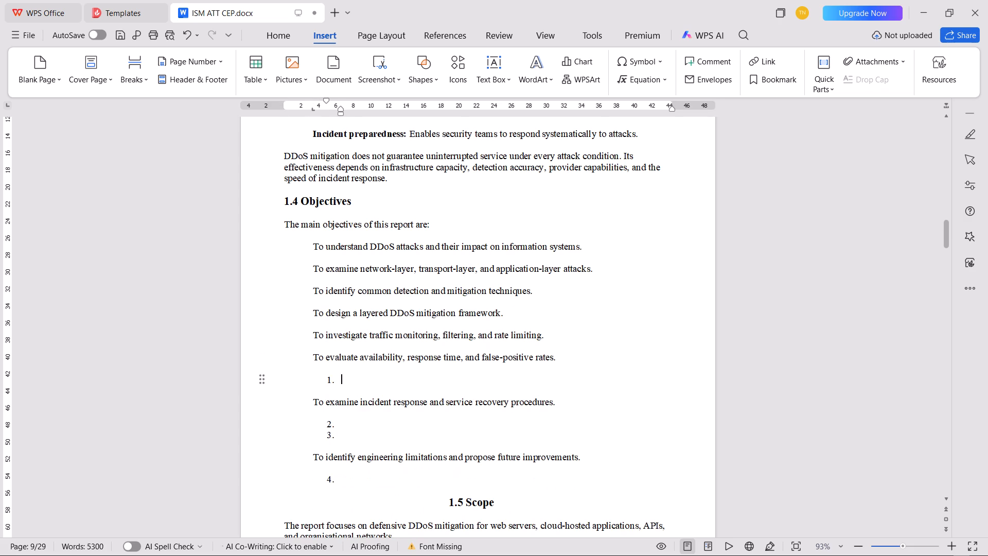
{"action": "key", "text": "BackSpace"}
{"action": "key", "text": "BackSpace"}
{"action": "left_click", "coordinate": [366, 412]}
{"action": "key", "text": "BackSpace"}
{"action": "key", "text": "BackSpace"}
{"action": "key", "text": "BackSpace"}
{"action": "key", "text": "BackSpace"}
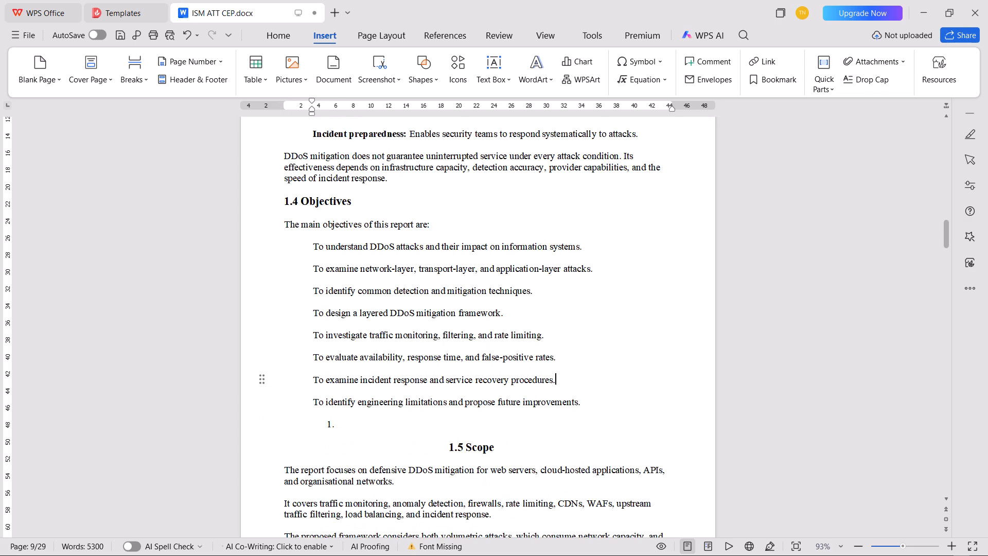
Remove the empty numbered line below the objective on engineering limitations and future improvements, just above the 1.5 Scope heading.
{"action": "left_click", "coordinate": [364, 437]}
{"action": "key", "text": "BackSpace"}
{"action": "key", "text": "BackSpace"}
{"action": "key", "text": "BackSpace"}
{"action": "key", "text": "BackSpace"}
{"action": "left_click", "coordinate": [364, 431]}
{"action": "key", "text": "BackSpace"}
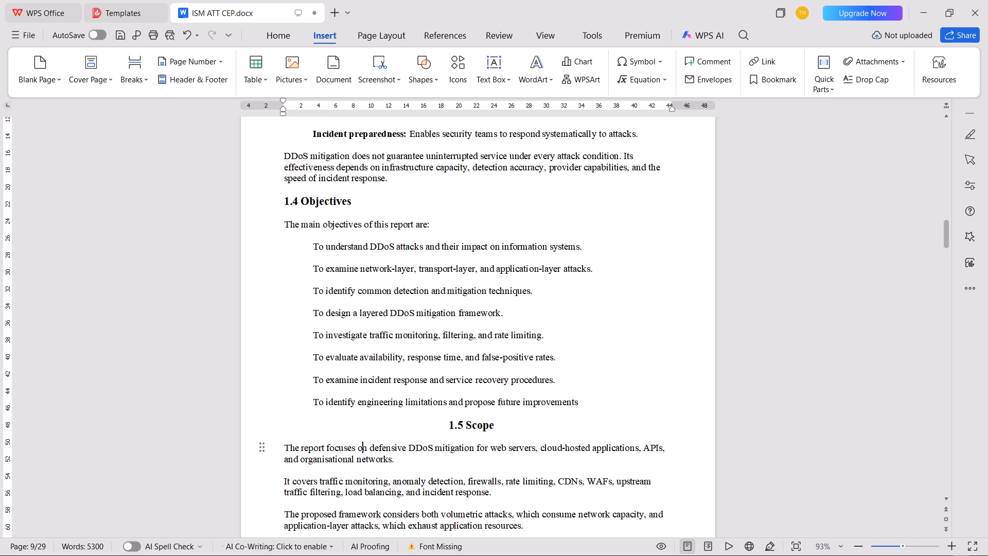